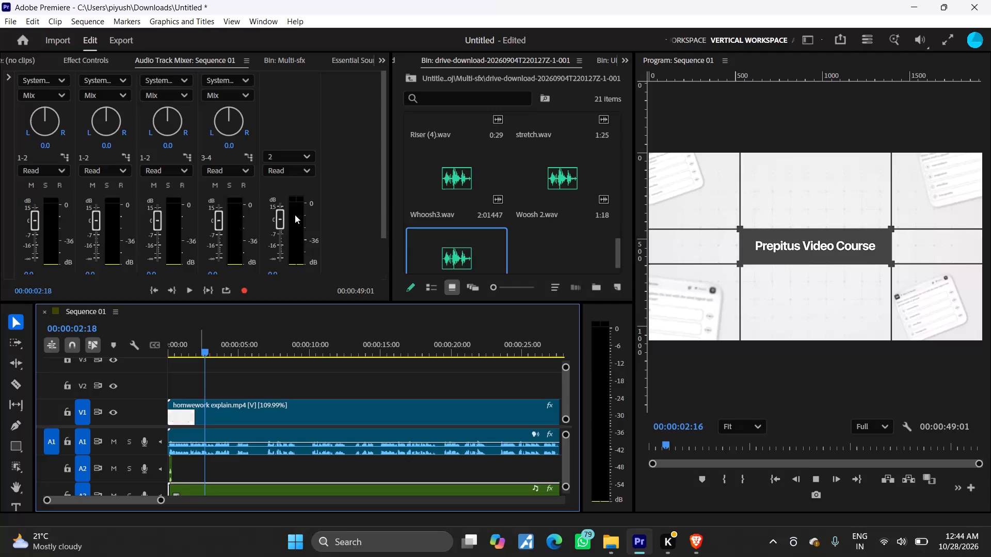
# Open the sfx1 bin inside Multi-sfx and audition 60.mp3, the two AMZA impact sounds and Impact sound.mp3.
pyautogui.click(284, 64)
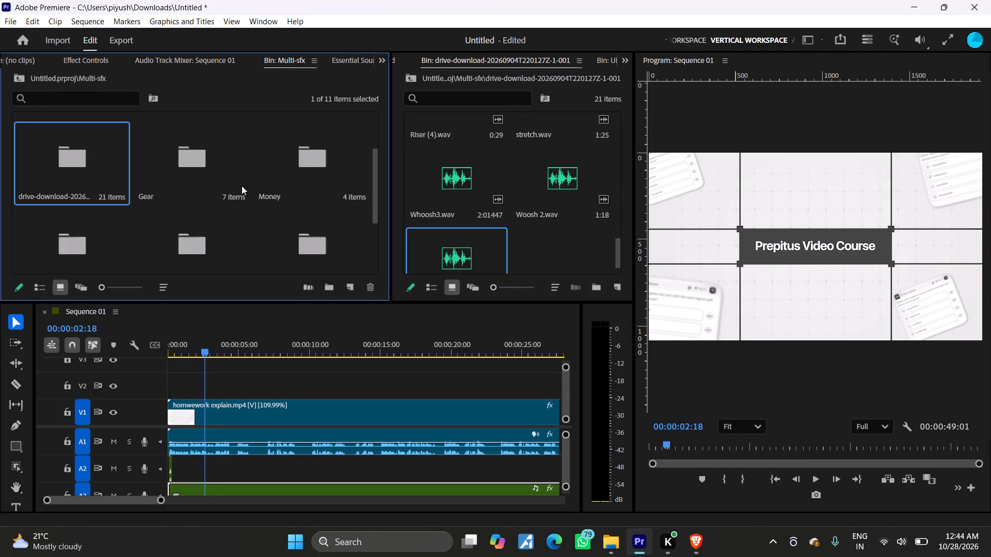
pyautogui.scroll(-1, 290, 173)
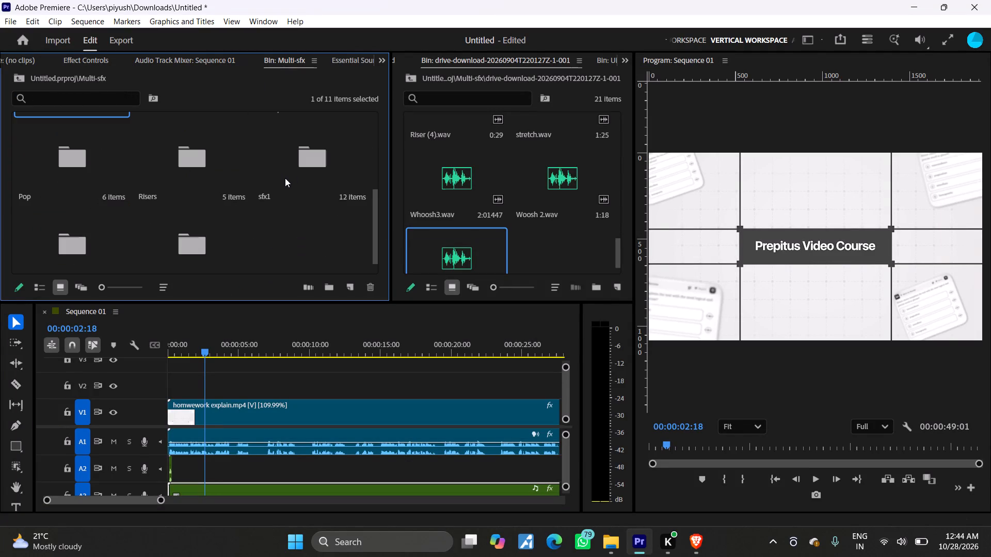
pyautogui.doubleClick(297, 174)
pyautogui.click(424, 156)
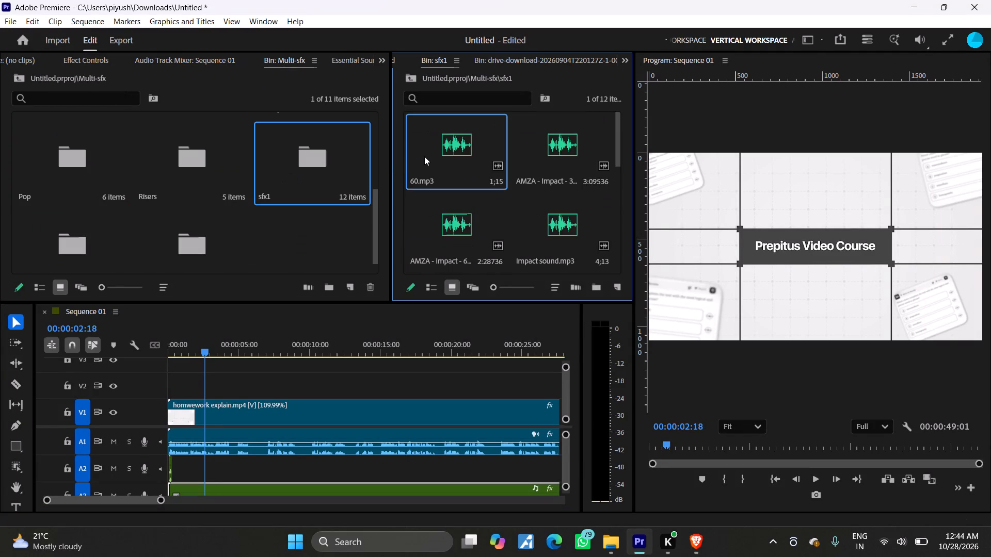
pyautogui.press('space')
pyautogui.click(532, 147)
pyautogui.press('space')
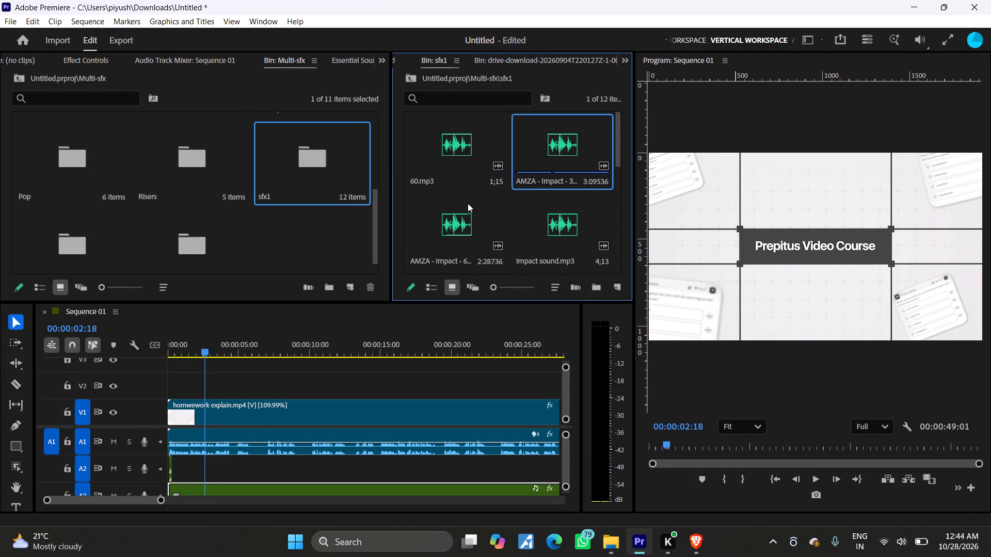
pyautogui.click(437, 216)
pyautogui.press('space')
pyautogui.click(530, 216)
pyautogui.press('space')
# Audition the remaining sfx1 sounds, including Long whoose, Metalic Riser, small whoose, Spaceship turner and Wheel Spin sound.
pyautogui.scroll(-3, 530, 216)
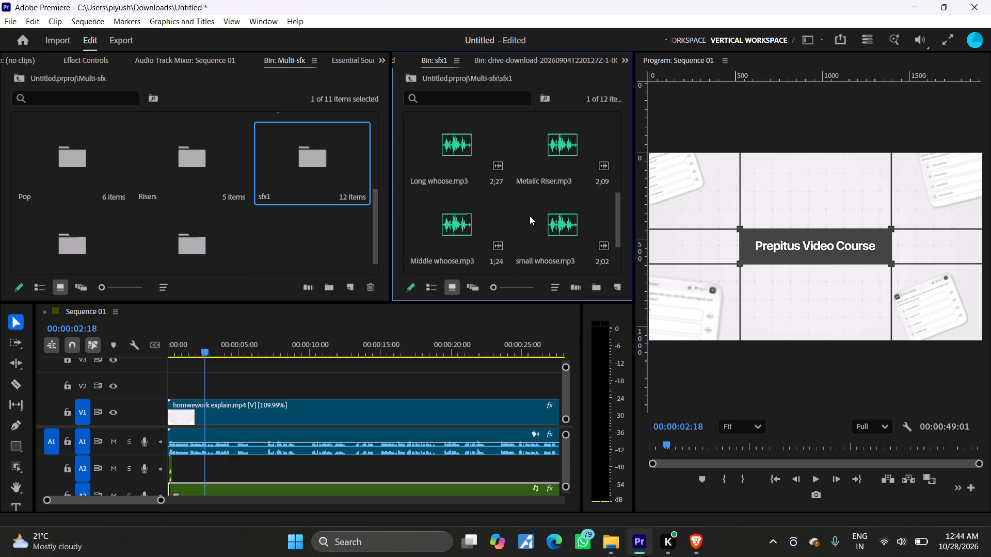
pyautogui.click(442, 152)
pyautogui.press('space')
pyautogui.click(533, 158)
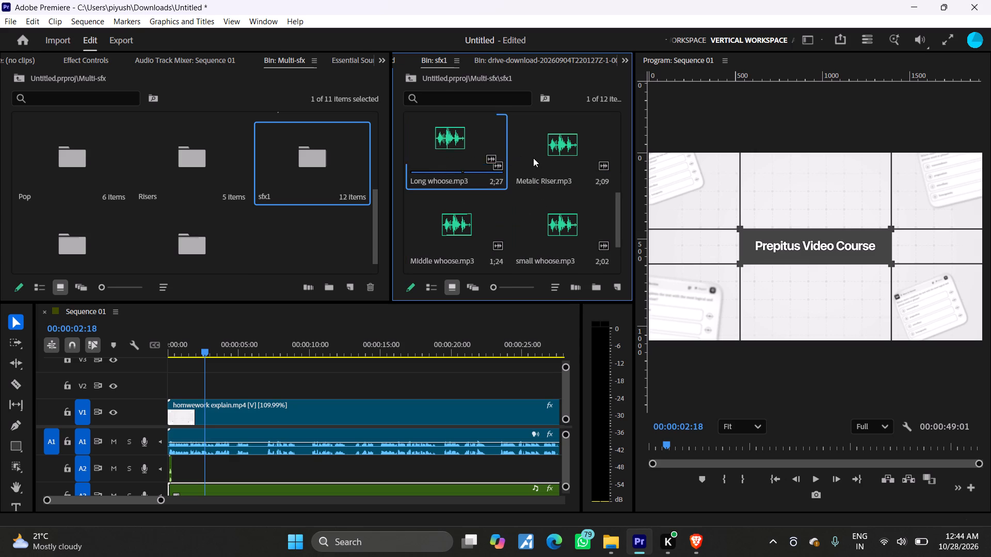
pyautogui.press('space')
pyautogui.click(544, 228)
pyautogui.press('space')
pyautogui.scroll(-2, 544, 228)
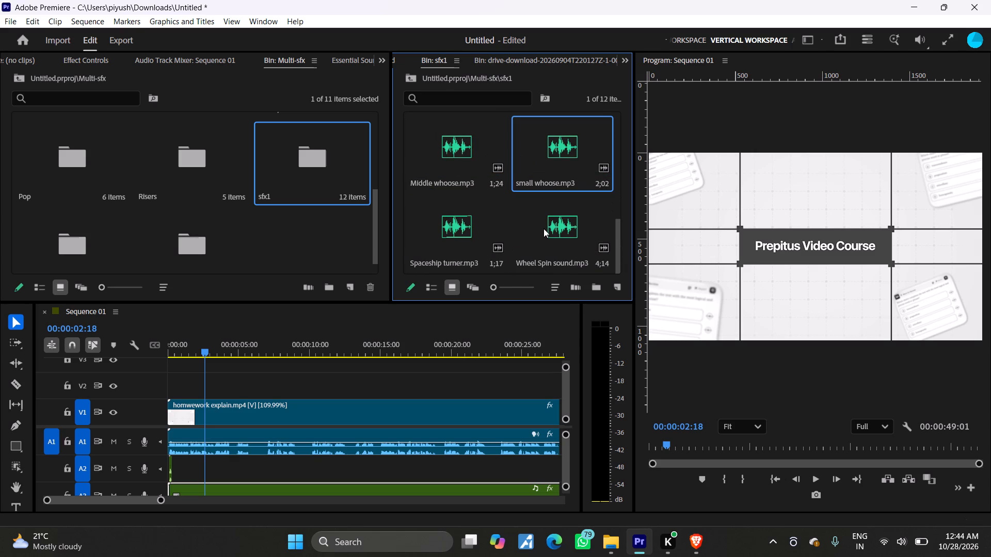
pyautogui.click(536, 241)
pyautogui.press('space')
pyautogui.press('space')
pyautogui.click(395, 226)
pyautogui.click(421, 229)
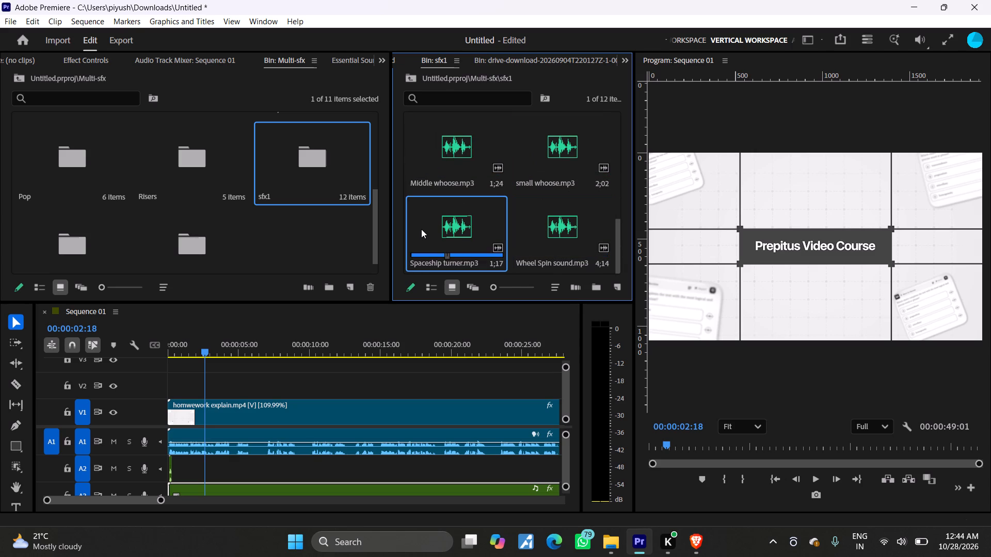
pyautogui.press('space')
pyautogui.click(551, 235)
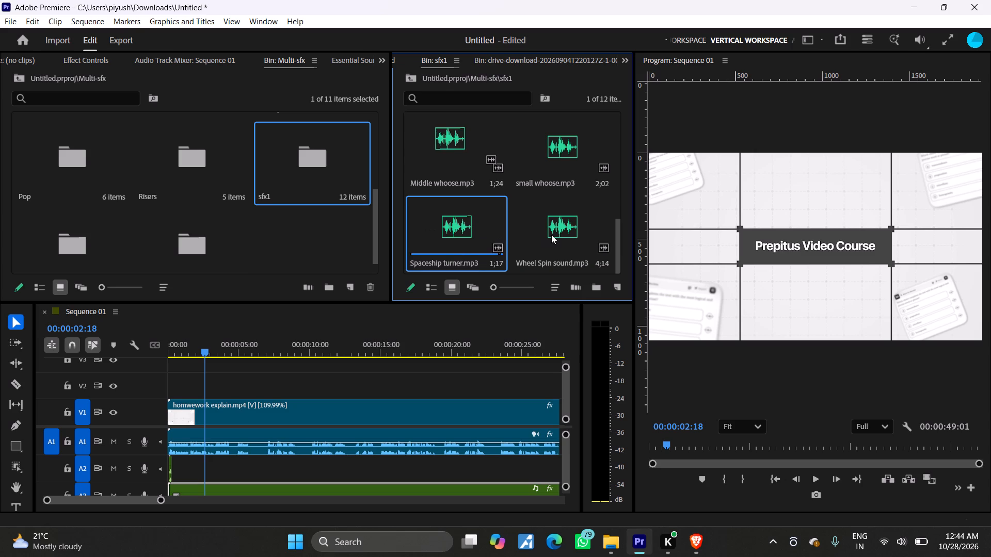
pyautogui.press('space')
# Open the Pop bin inside Multi-sfx and audition its pop sounds, including Normal Pop, Sweet UI Open and Smooth Pop.
pyautogui.scroll(-4, 551, 235)
pyautogui.scroll(-2, 233, 227)
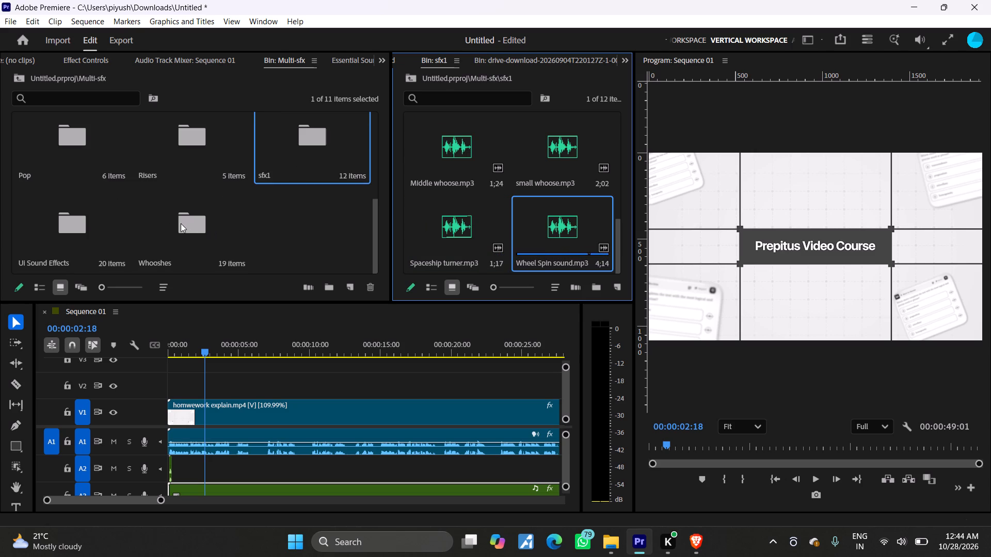
pyautogui.click(62, 227)
pyautogui.doubleClick(54, 158)
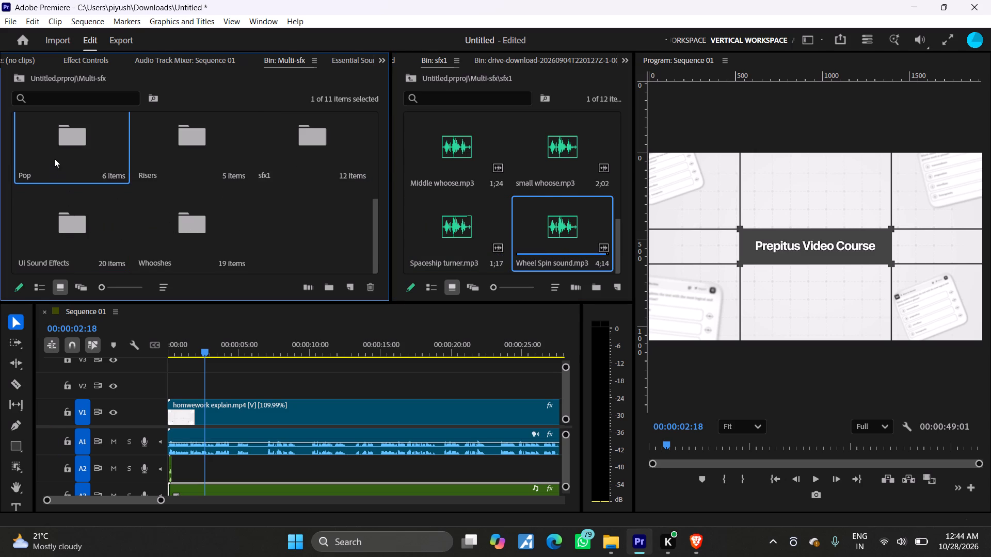
pyautogui.click(431, 151)
pyautogui.press('space')
pyautogui.click(534, 150)
pyautogui.press('space')
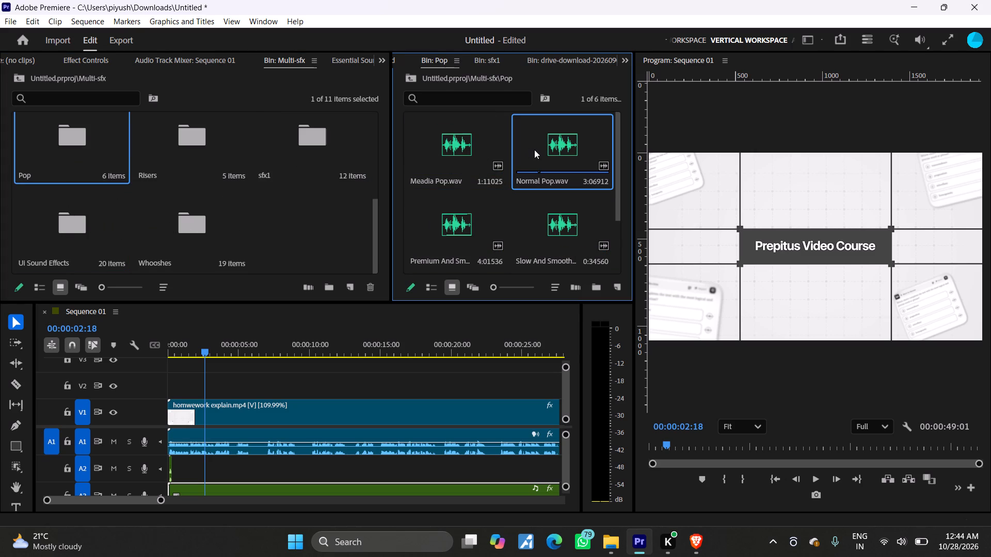
pyautogui.click(546, 250)
pyautogui.press('space')
pyautogui.scroll(-4, 562, 227)
pyautogui.click(560, 227)
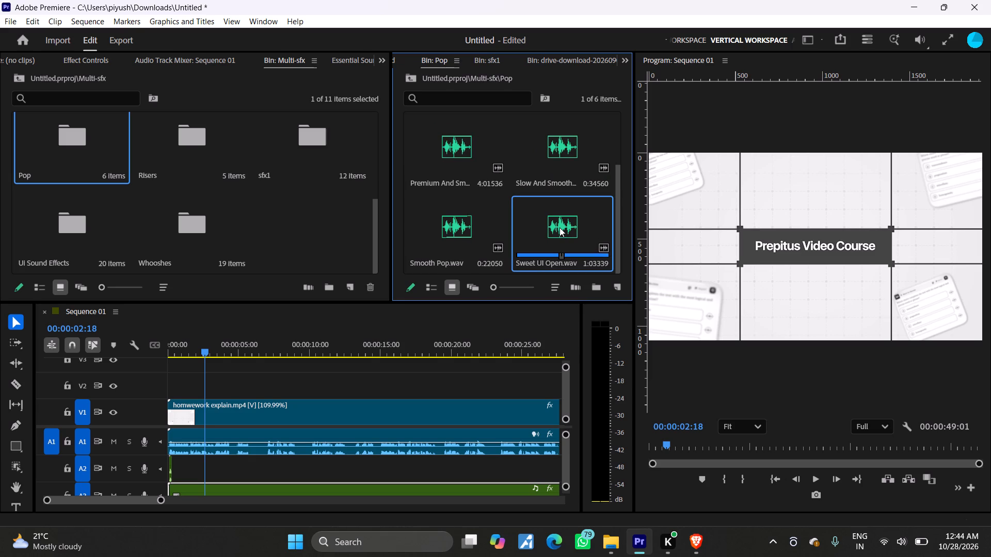
pyautogui.press('space')
pyautogui.press('space')
pyautogui.press('space')
pyautogui.click(445, 219)
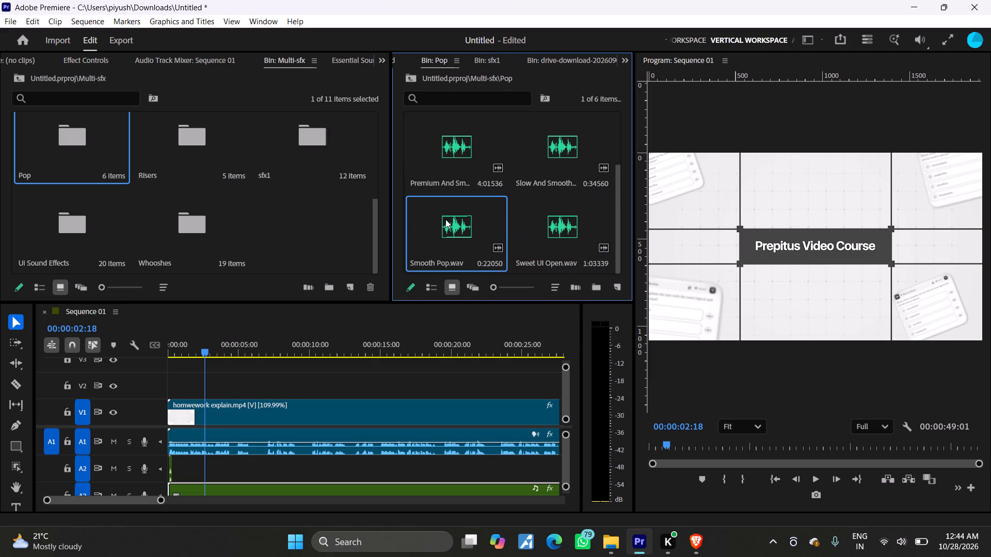
pyautogui.press('space')
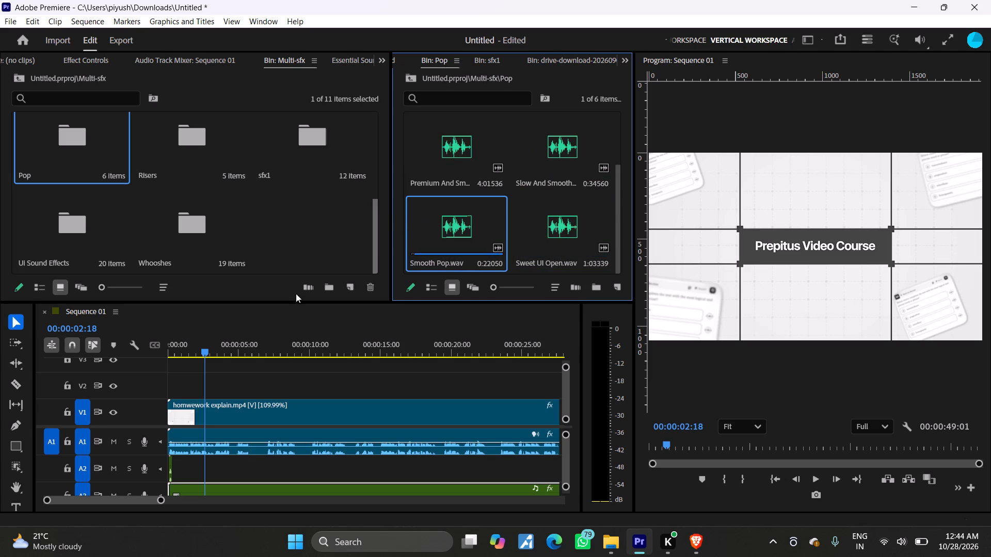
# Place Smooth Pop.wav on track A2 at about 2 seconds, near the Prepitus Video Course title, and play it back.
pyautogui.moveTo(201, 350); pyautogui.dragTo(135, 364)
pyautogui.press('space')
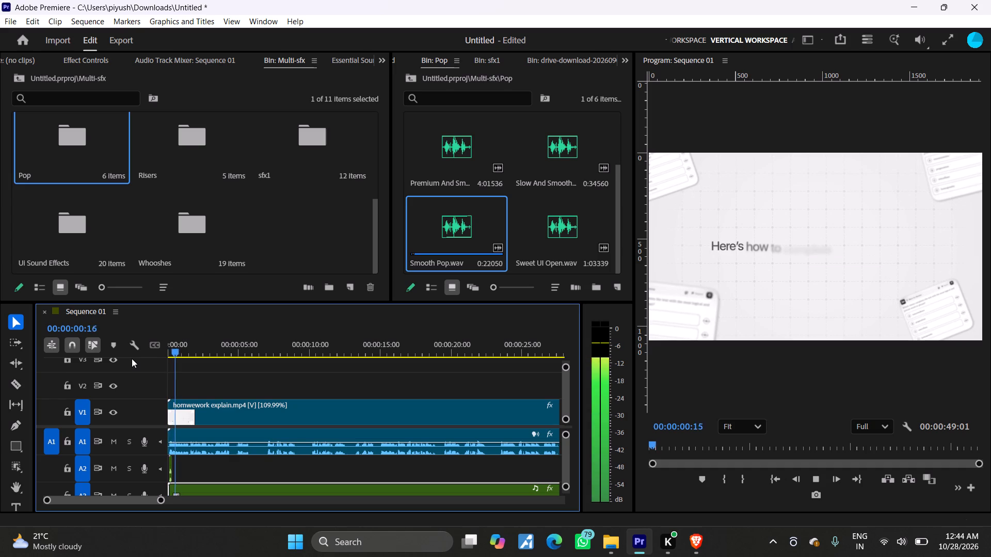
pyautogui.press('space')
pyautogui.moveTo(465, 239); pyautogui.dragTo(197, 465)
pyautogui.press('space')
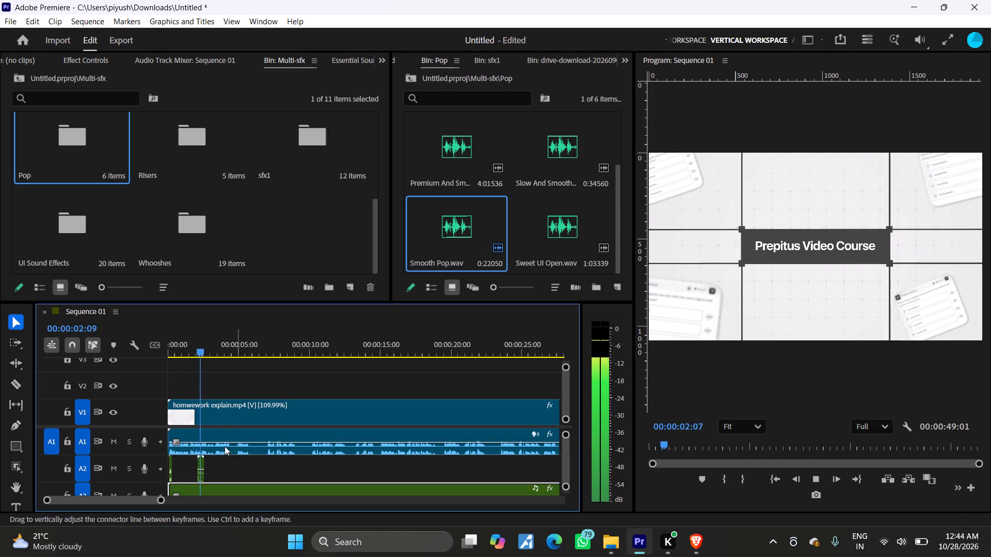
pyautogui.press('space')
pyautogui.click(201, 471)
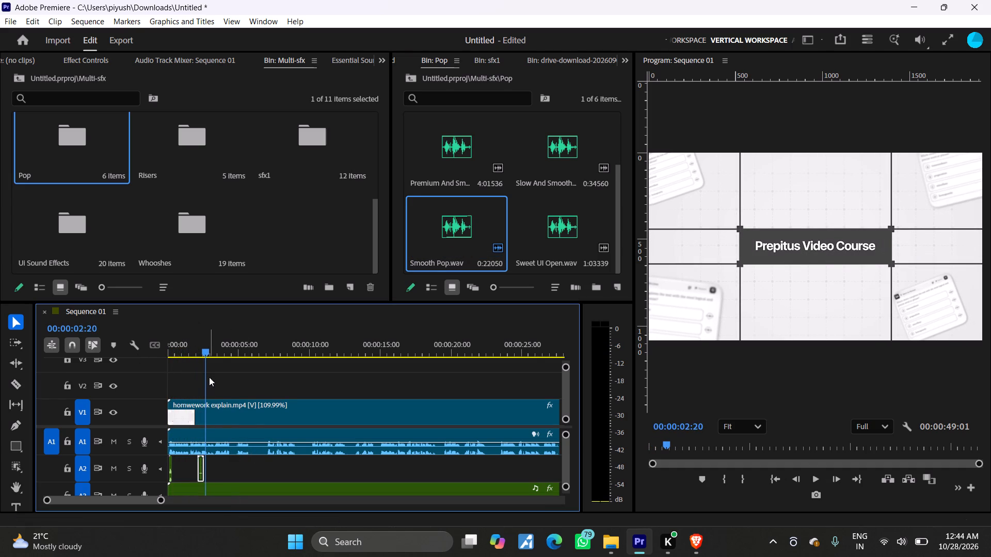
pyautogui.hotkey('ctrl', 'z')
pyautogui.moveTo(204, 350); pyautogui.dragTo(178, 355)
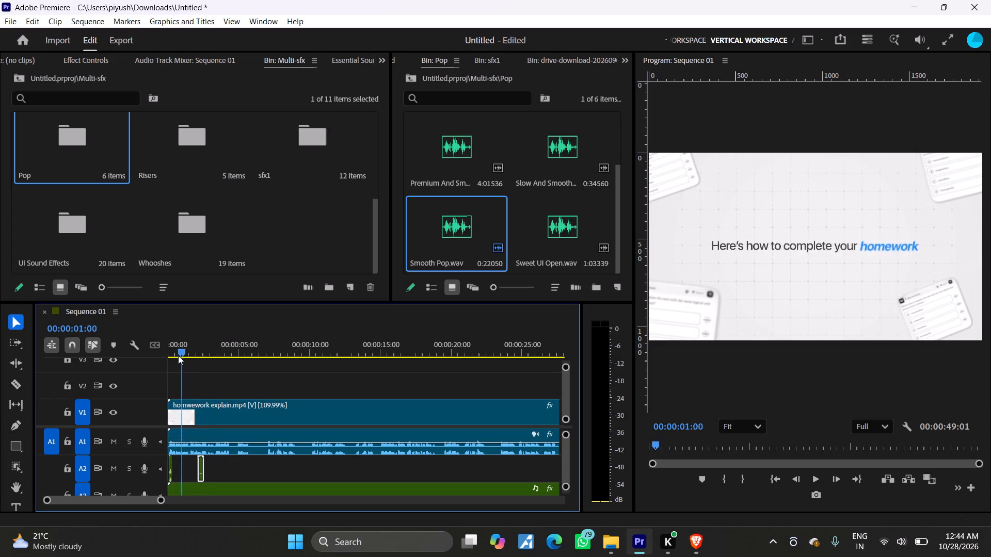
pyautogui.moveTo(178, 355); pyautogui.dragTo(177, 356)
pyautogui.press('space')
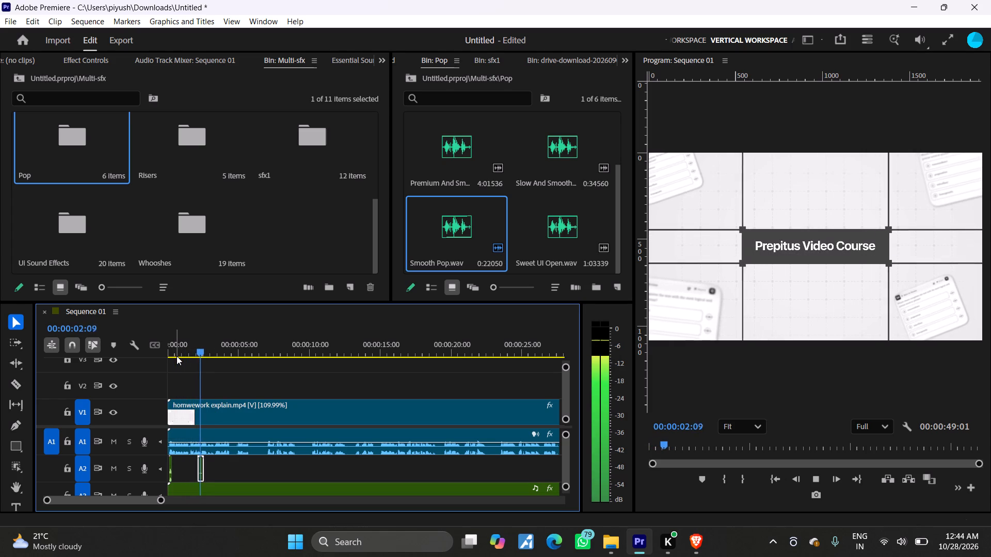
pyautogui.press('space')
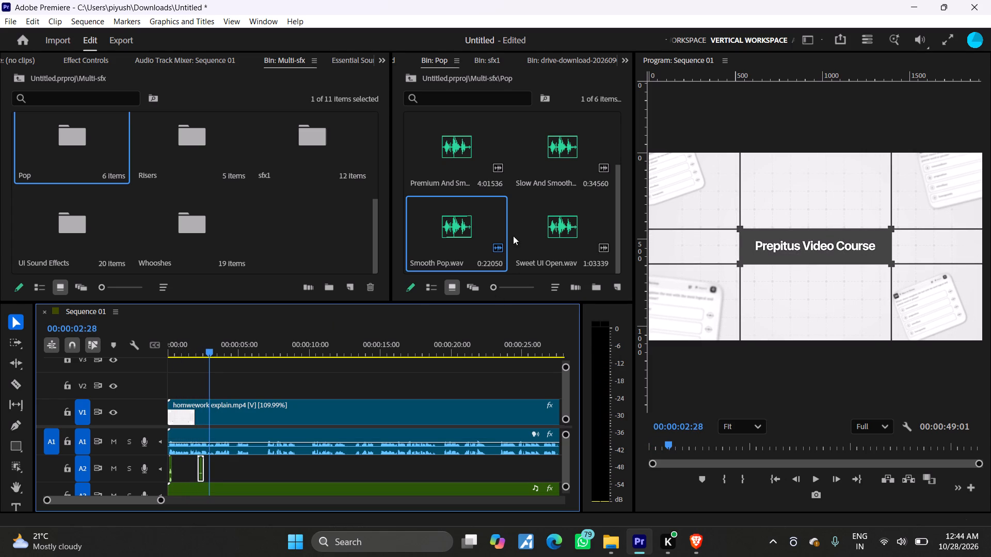
# Audition Sweet UI Open.wav and place it on track A2 at about 4 seconds.
pyautogui.click(523, 226)
pyautogui.press('space')
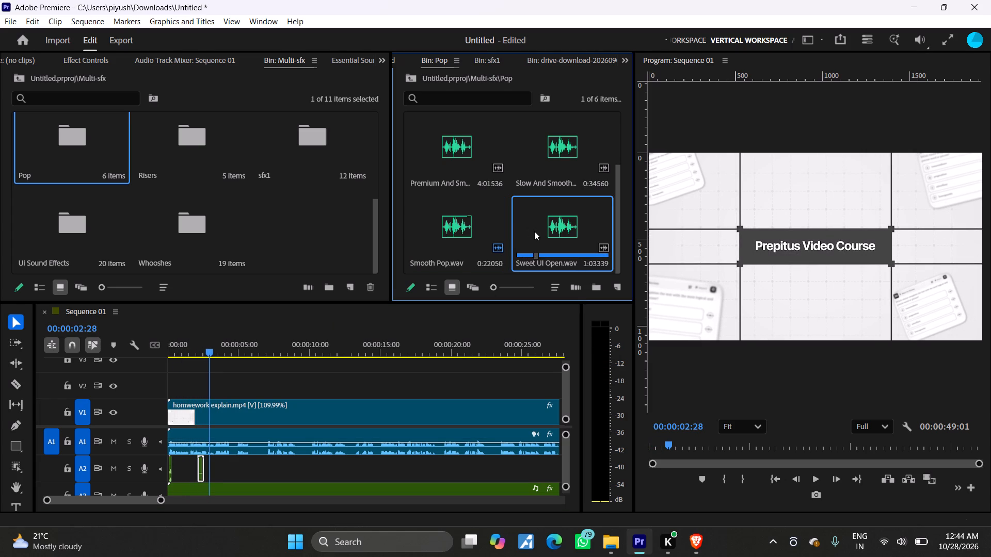
pyautogui.moveTo(546, 232); pyautogui.dragTo(225, 469)
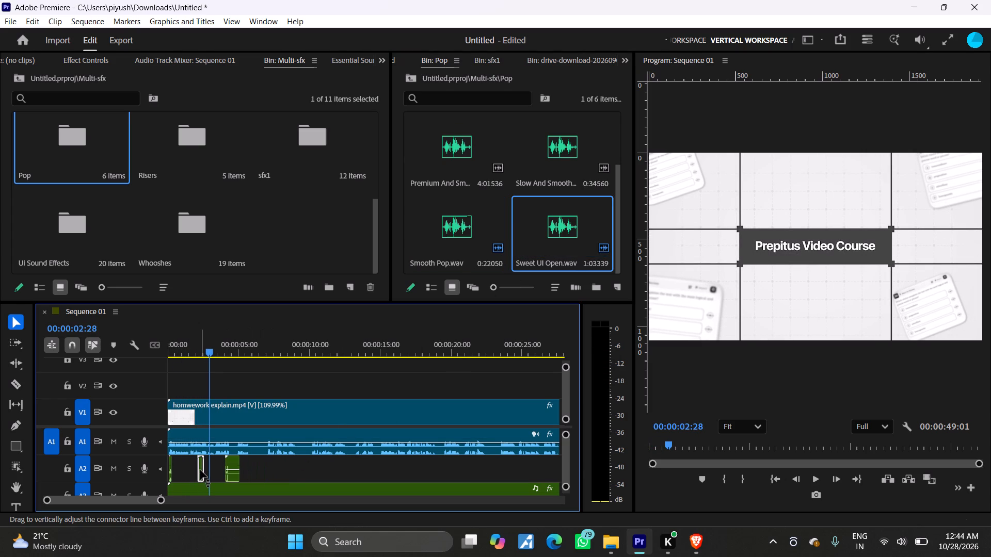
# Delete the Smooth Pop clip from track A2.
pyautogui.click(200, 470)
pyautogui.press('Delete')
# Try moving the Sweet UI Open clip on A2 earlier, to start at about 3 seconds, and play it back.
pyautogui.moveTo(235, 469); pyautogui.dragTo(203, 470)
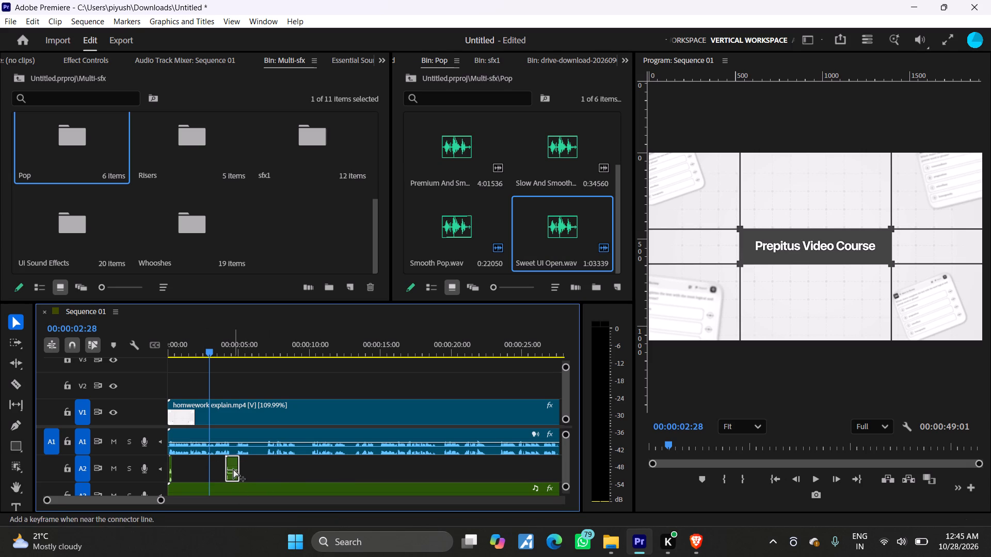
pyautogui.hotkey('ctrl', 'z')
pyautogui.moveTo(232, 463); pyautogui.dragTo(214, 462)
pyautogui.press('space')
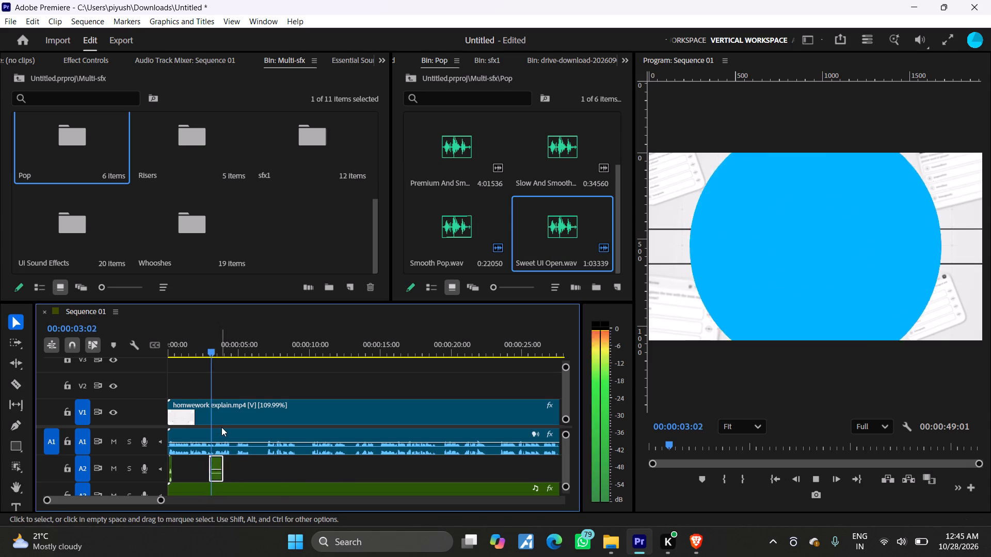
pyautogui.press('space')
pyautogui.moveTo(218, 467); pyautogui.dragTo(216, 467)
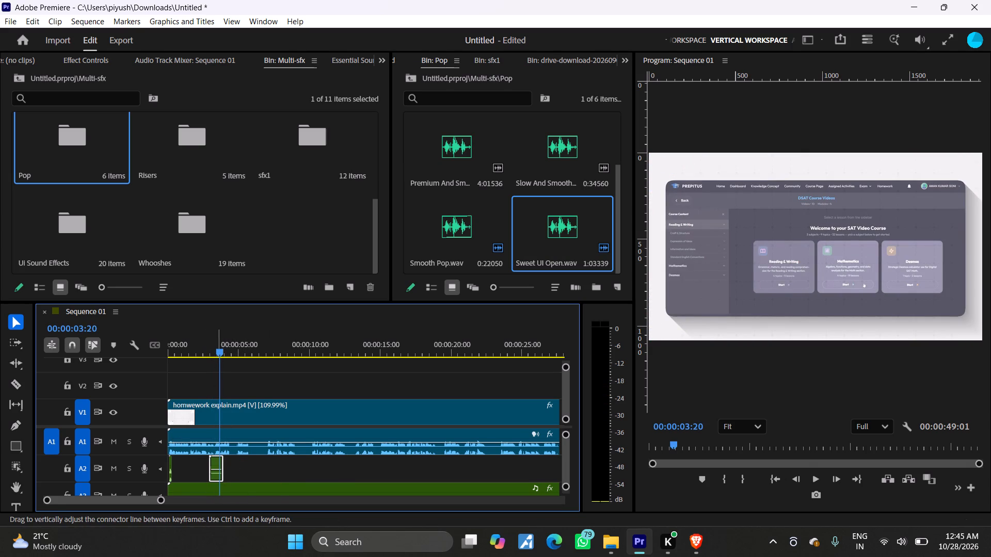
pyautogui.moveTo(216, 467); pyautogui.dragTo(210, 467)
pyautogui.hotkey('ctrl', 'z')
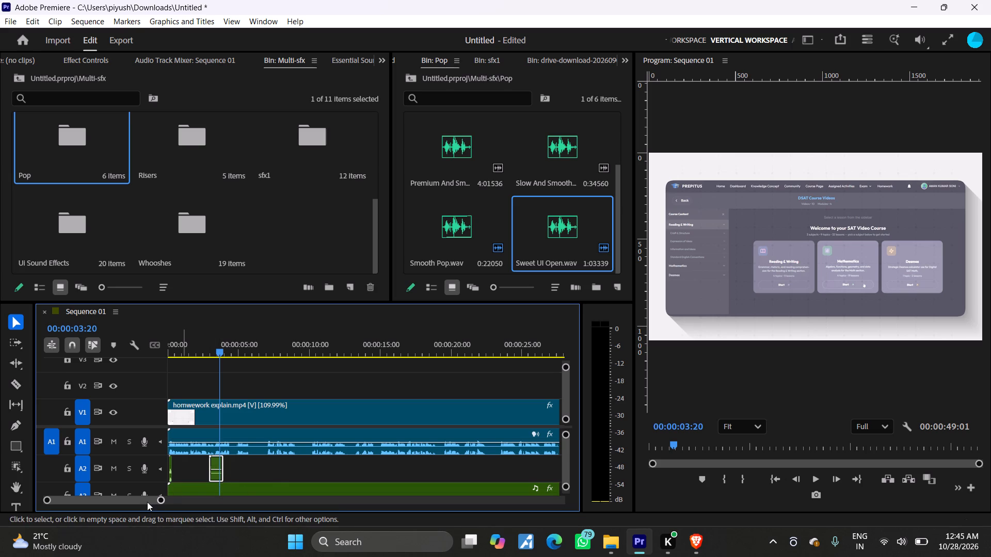
# Move the Sweet UI Open clip on A2 to start at about 1.7 seconds and play back its timing against the title.
pyautogui.moveTo(162, 500); pyautogui.dragTo(102, 502)
pyautogui.moveTo(341, 460); pyautogui.dragTo(280, 460)
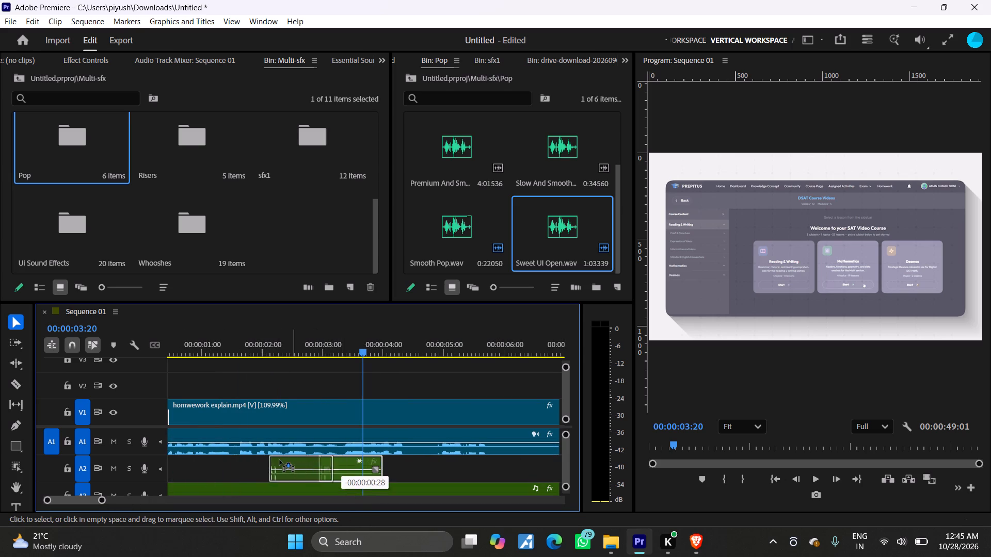
pyautogui.moveTo(280, 460); pyautogui.dragTo(266, 461)
pyautogui.moveTo(356, 348); pyautogui.dragTo(217, 375)
pyautogui.press('space')
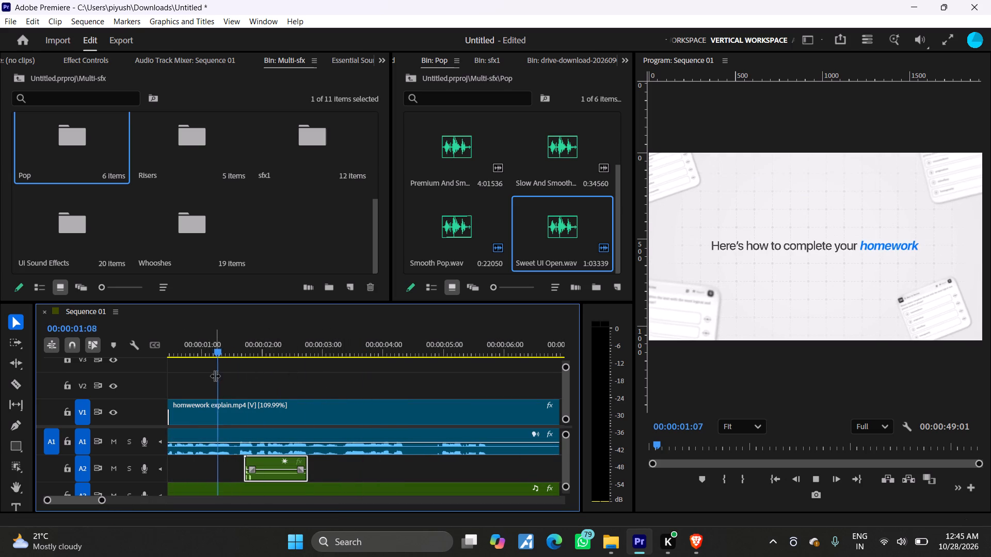
pyautogui.press('space')
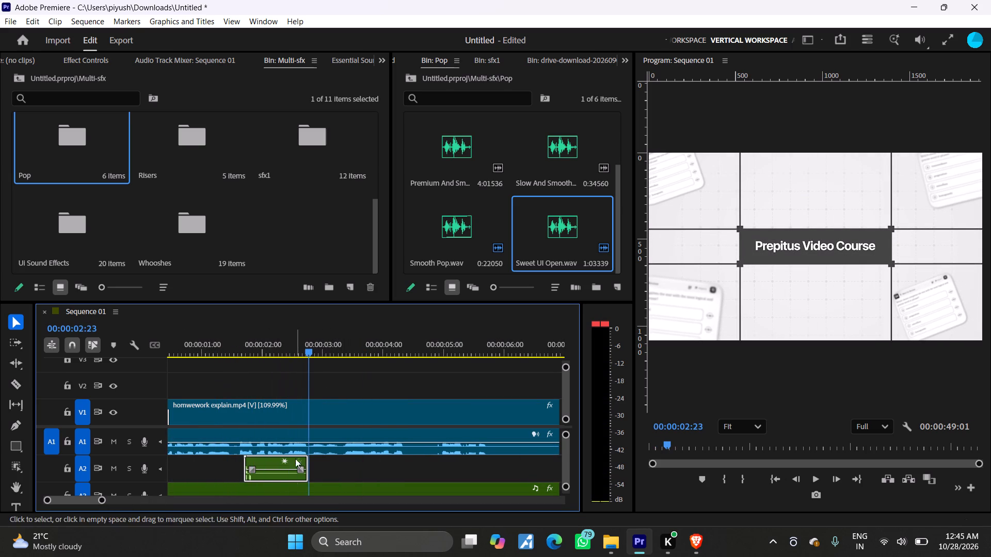
pyautogui.moveTo(103, 502); pyautogui.dragTo(144, 509)
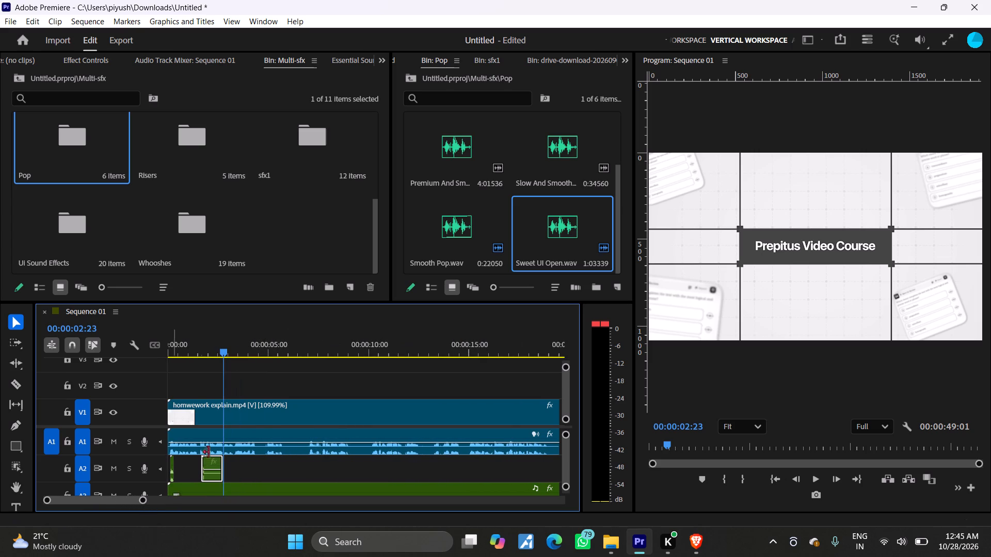
pyautogui.moveTo(219, 350); pyautogui.dragTo(104, 386)
pyautogui.press('space')
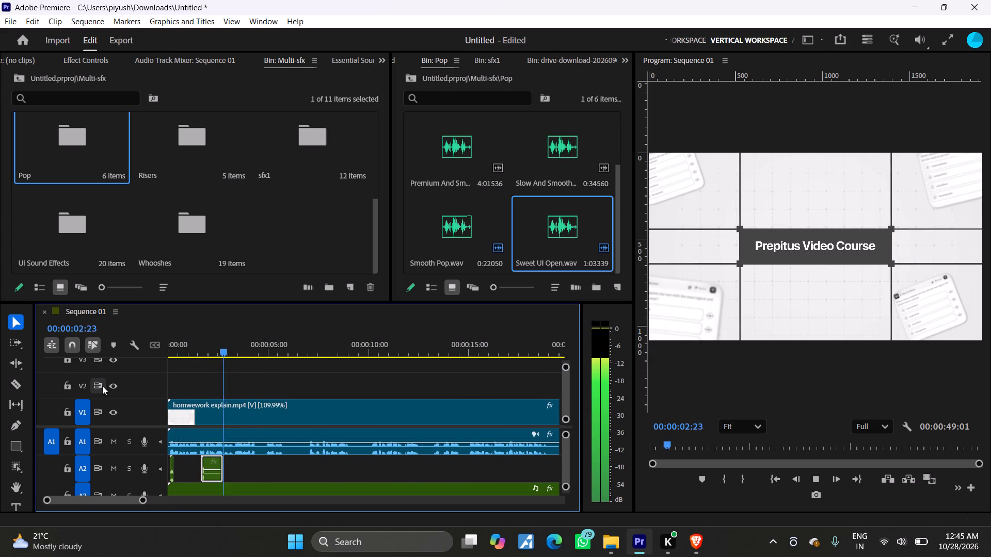
pyautogui.press('space')
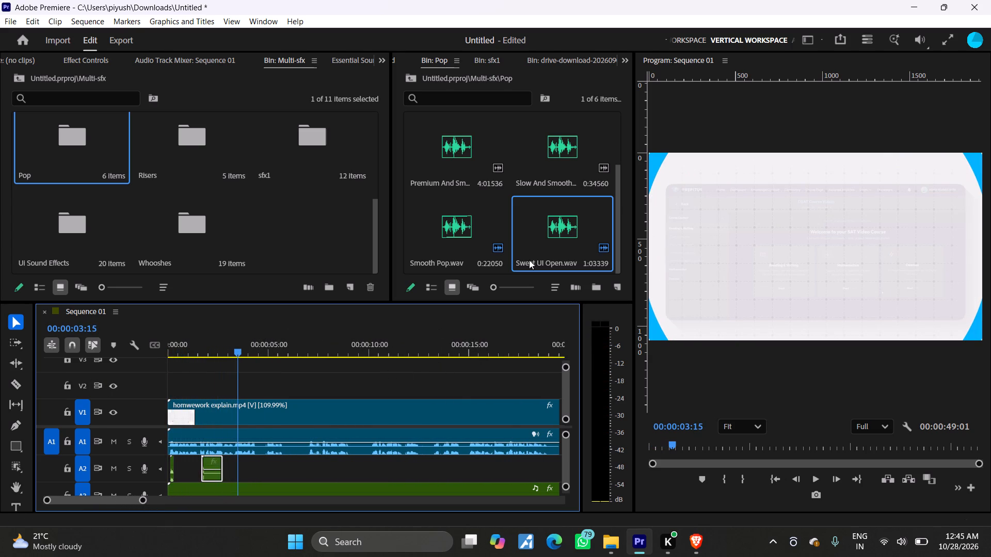
# Browse the Multi-sfx sound folders and open the Risers bin.
pyautogui.scroll(-6, 489, 215)
pyautogui.scroll(4, 486, 216)
pyautogui.scroll(-5, 486, 216)
pyautogui.scroll(5, 480, 221)
pyautogui.scroll(-5, 480, 221)
pyautogui.doubleClick(176, 145)
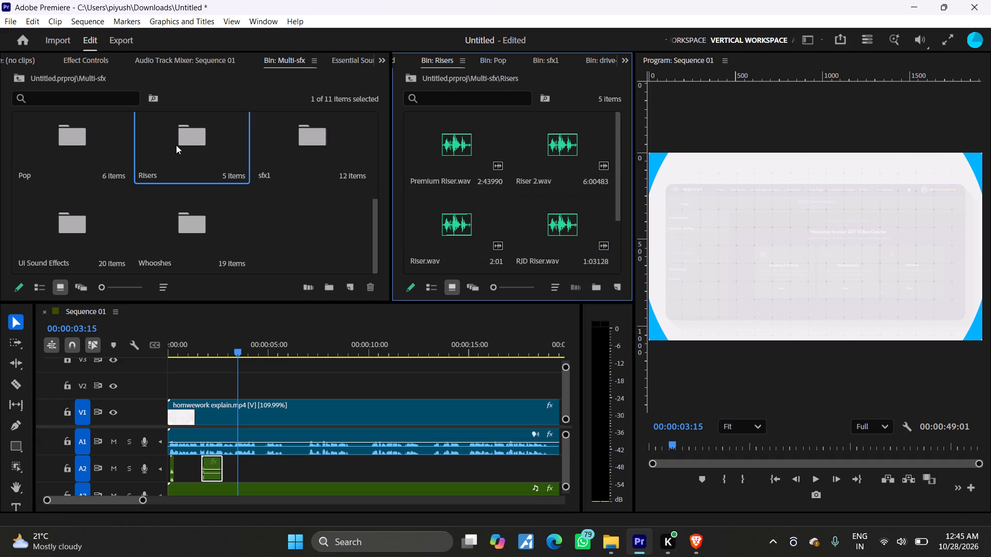
# Open the sfx1 bin and audition its whoosh and transition sounds, including Spaceship turner, Middle whoose, small whoose and Long whoose.
pyautogui.doubleClick(286, 145)
pyautogui.scroll(-4, 538, 205)
pyautogui.click(465, 214)
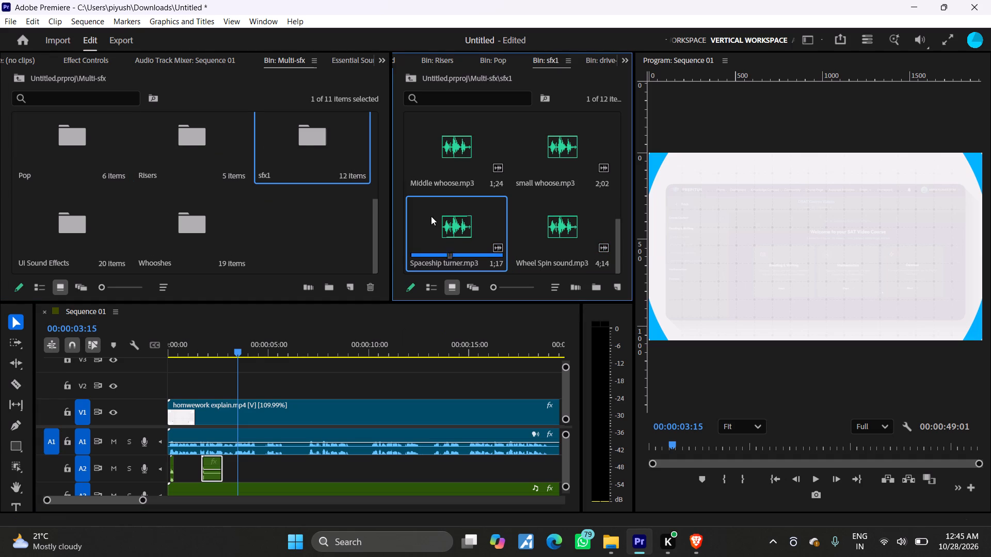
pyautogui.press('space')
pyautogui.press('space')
pyautogui.click(435, 154)
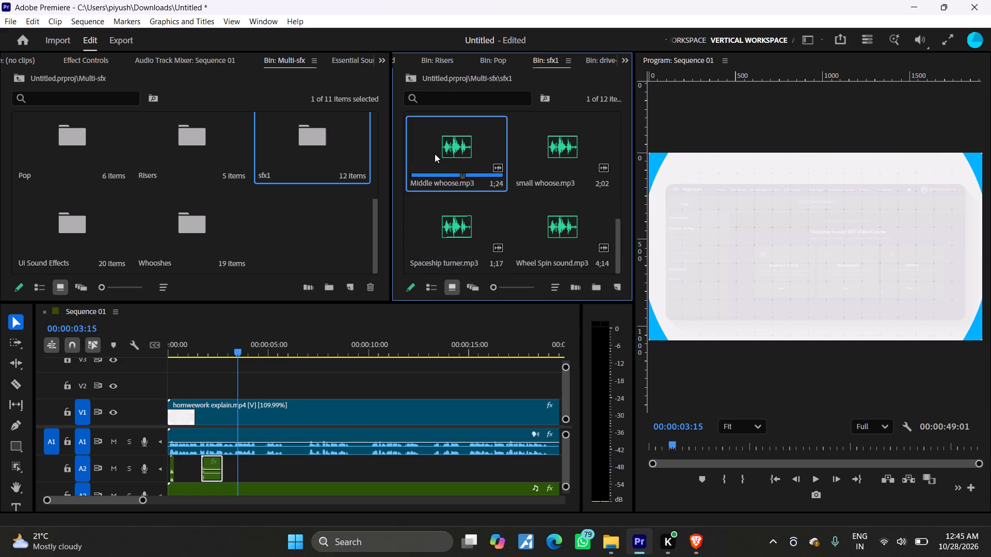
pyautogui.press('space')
pyautogui.click(521, 146)
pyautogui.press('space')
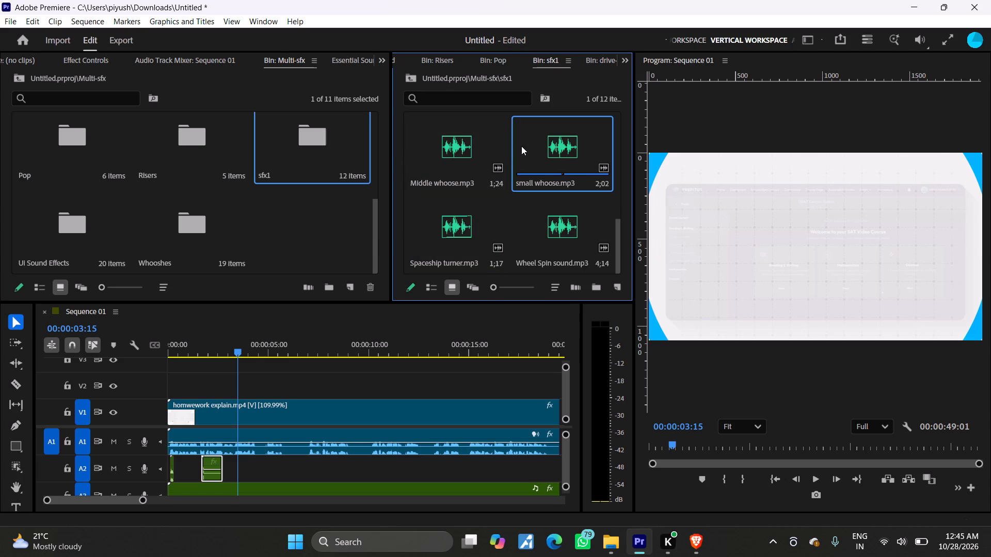
pyautogui.scroll(1, 526, 156)
pyautogui.click(526, 156)
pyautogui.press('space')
pyautogui.click(426, 151)
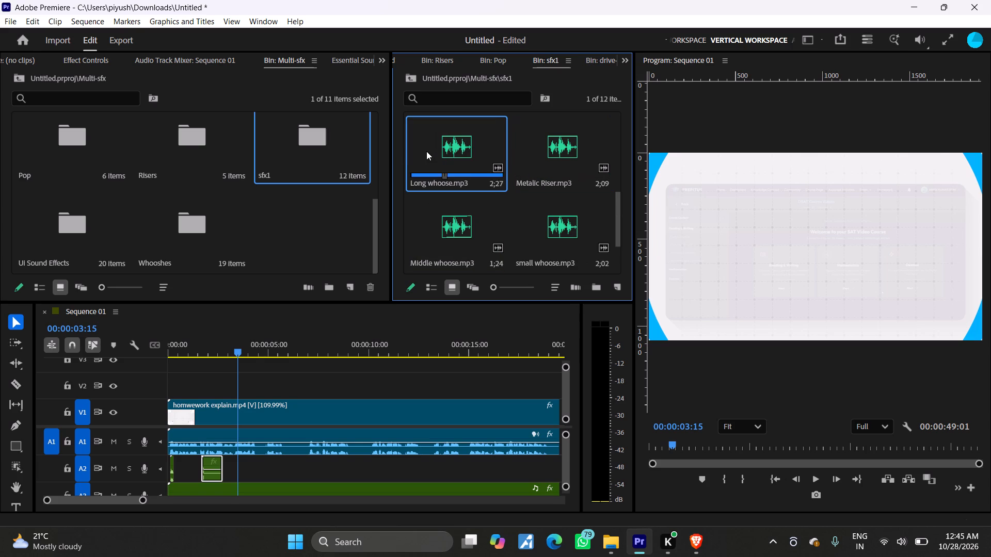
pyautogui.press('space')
# Audition the AMZA - Impact and Impact sound effects in the sfx1 bin.
pyautogui.scroll(4, 428, 151)
pyautogui.click(426, 231)
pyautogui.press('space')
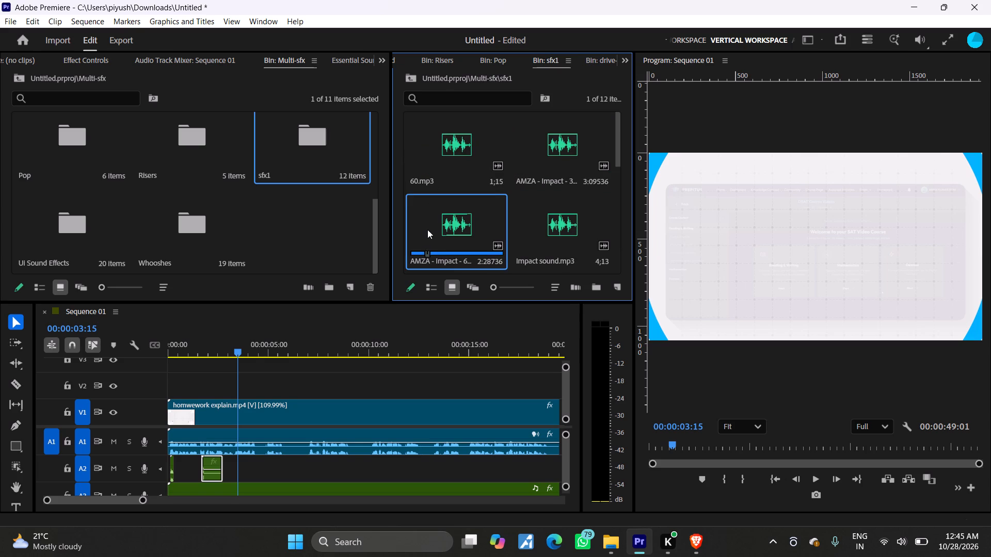
pyautogui.click(528, 226)
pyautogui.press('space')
# Open the Pop bin and look through its sound effects for a suitable one.
pyautogui.doubleClick(180, 160)
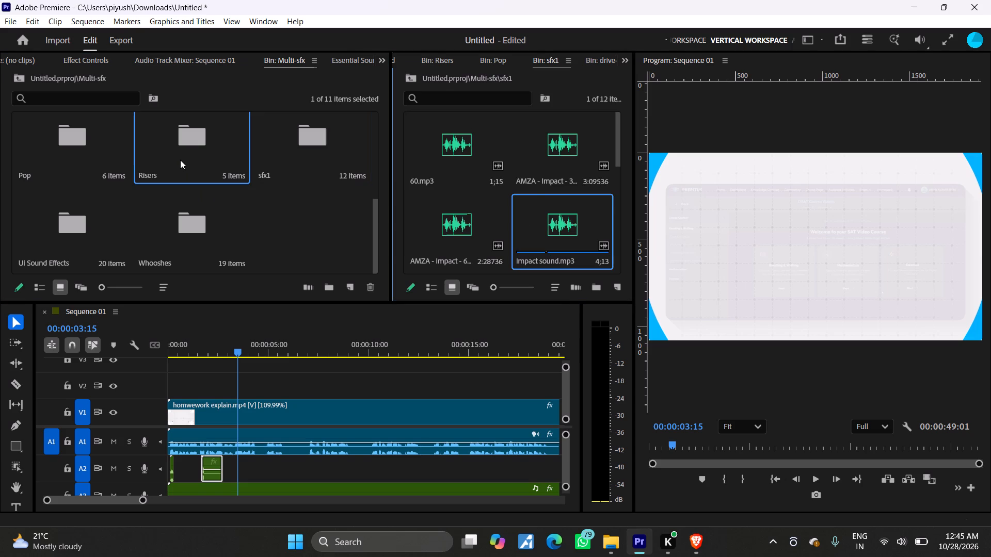
pyautogui.doubleClick(57, 148)
pyautogui.scroll(-13, 471, 213)
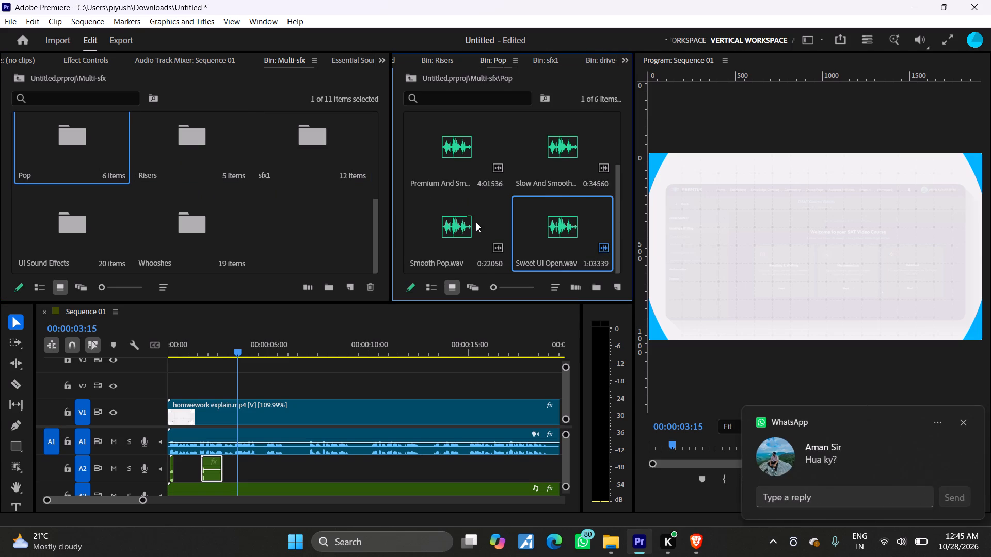
pyautogui.scroll(-1, 476, 222)
pyautogui.scroll(5, 476, 222)
pyautogui.scroll(-4, 476, 222)
pyautogui.moveTo(619, 184); pyautogui.dragTo(619, 157)
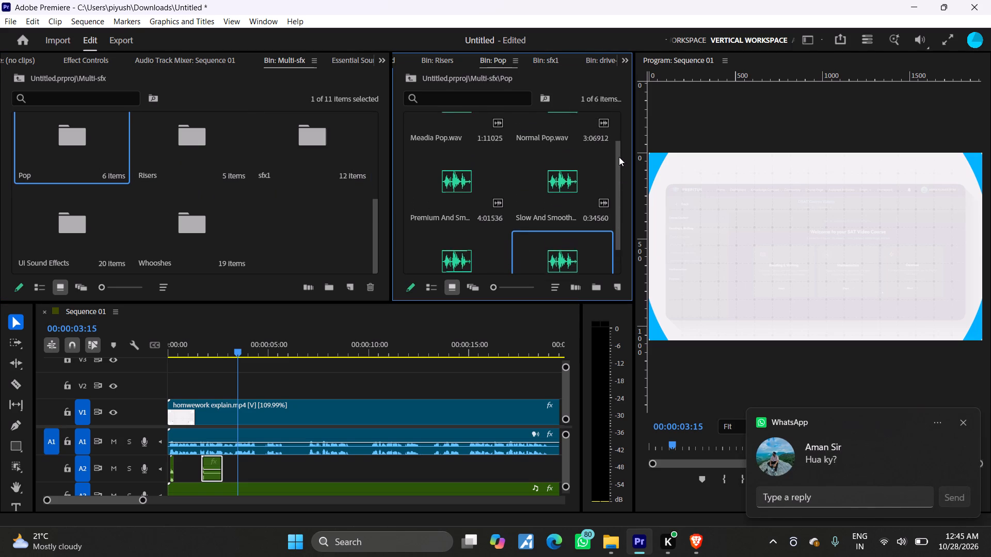
pyautogui.moveTo(619, 157); pyautogui.dragTo(617, 207)
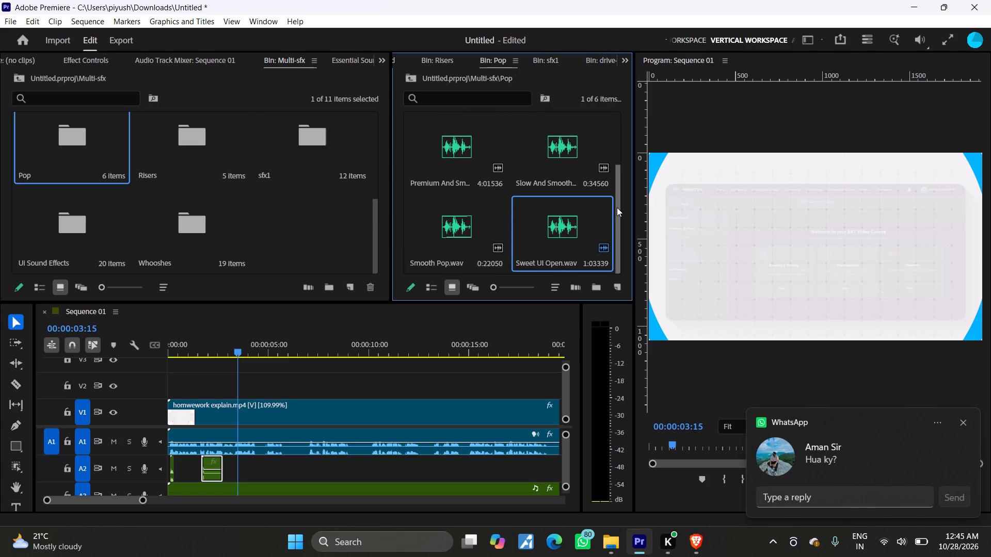
pyautogui.click(796, 494)
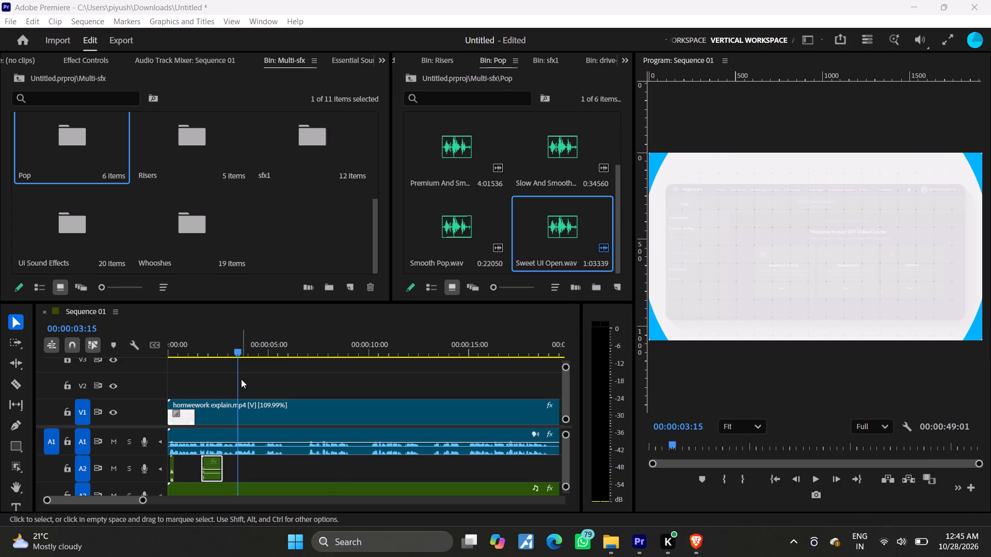
# Play the sequence from just before the Sweet UI Open clip on A2 through the course dashboard scene, stopping at 00:00:04:14.
pyautogui.moveTo(234, 353); pyautogui.dragTo(194, 363)
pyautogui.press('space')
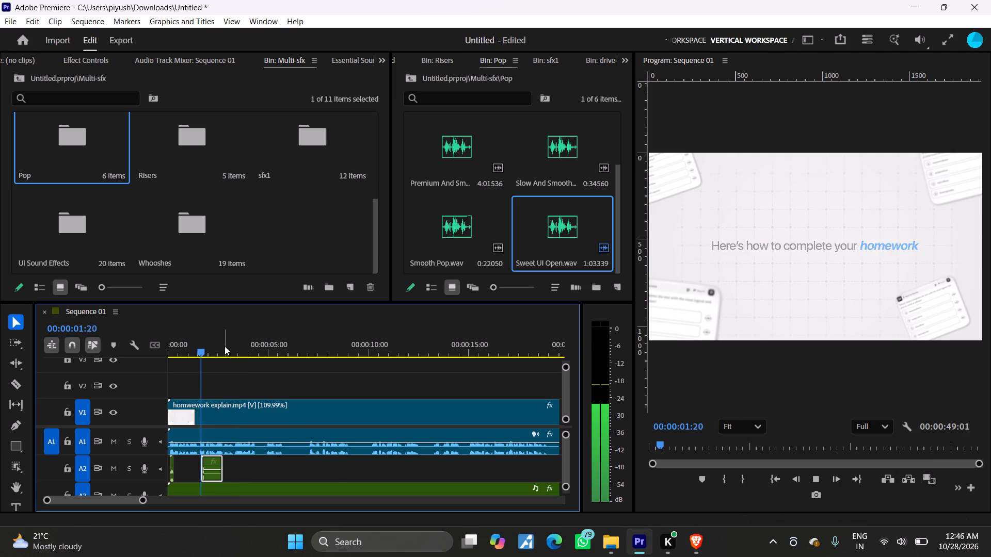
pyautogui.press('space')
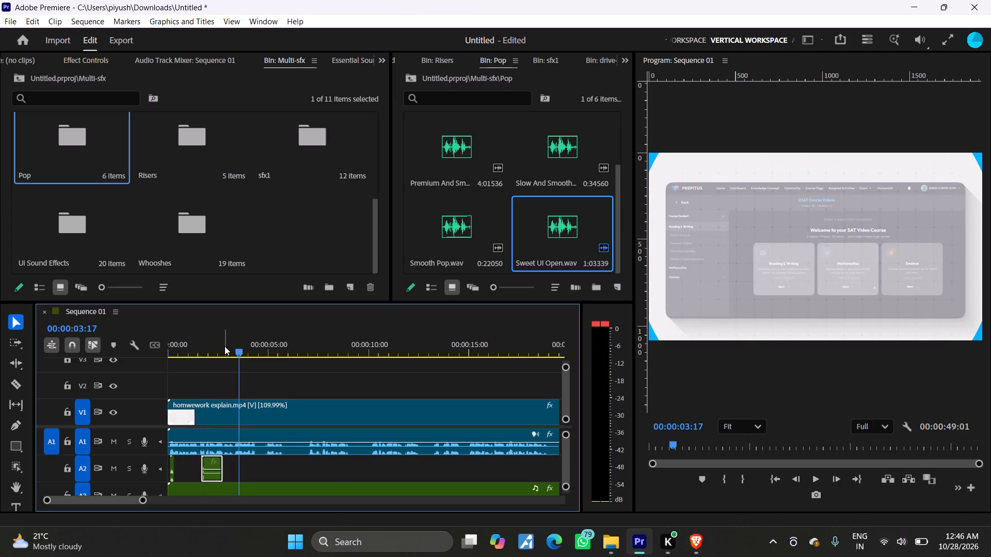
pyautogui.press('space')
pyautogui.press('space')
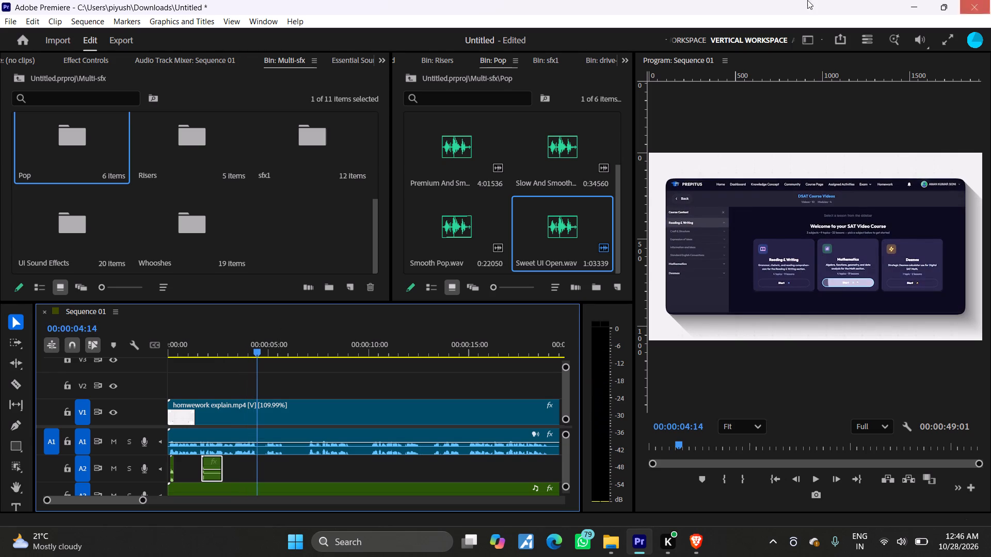
# Open the Clicks bin in the Multi-sfx folder.
pyautogui.scroll(5, 290, 218)
pyautogui.doubleClick(183, 162)
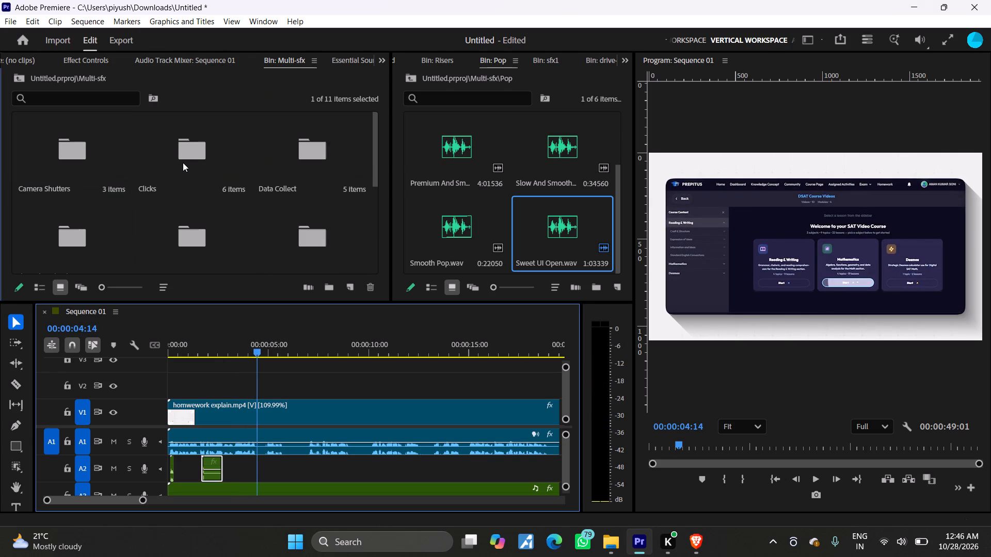
# Audition the sounds in the Clicks bin, including Cinematic Click, Click (1), Click_2, Click 2, High Click and the mouse-click file.
pyautogui.click(456, 157)
pyautogui.press('space')
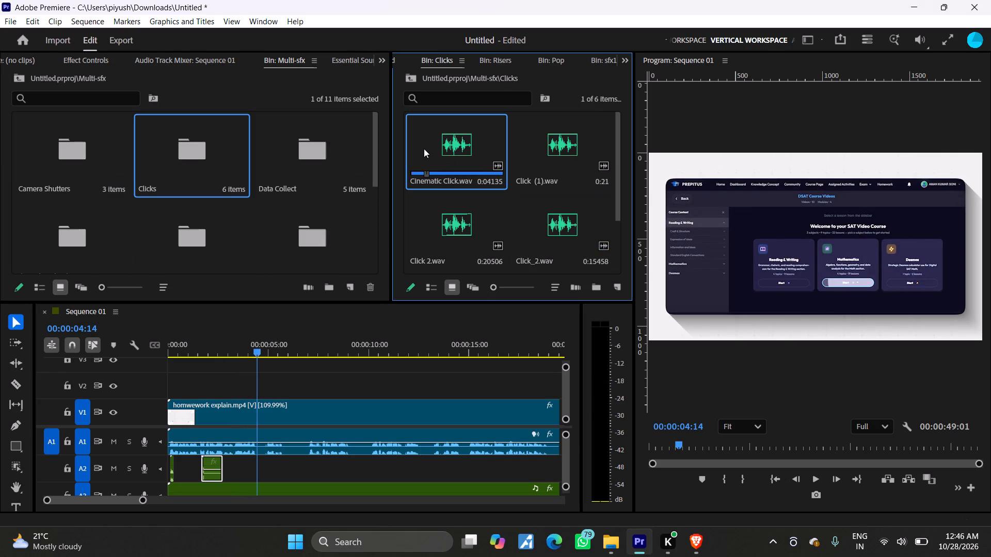
pyautogui.press('space')
pyautogui.press('space')
pyautogui.press('space')
pyautogui.press('space')
pyautogui.click(523, 158)
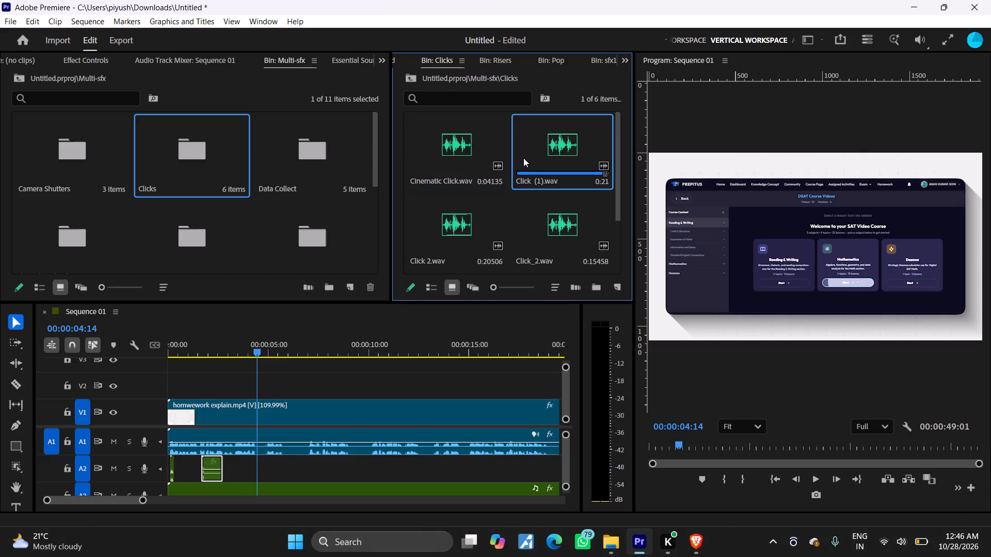
pyautogui.press('space')
pyautogui.click(535, 228)
pyautogui.press('space')
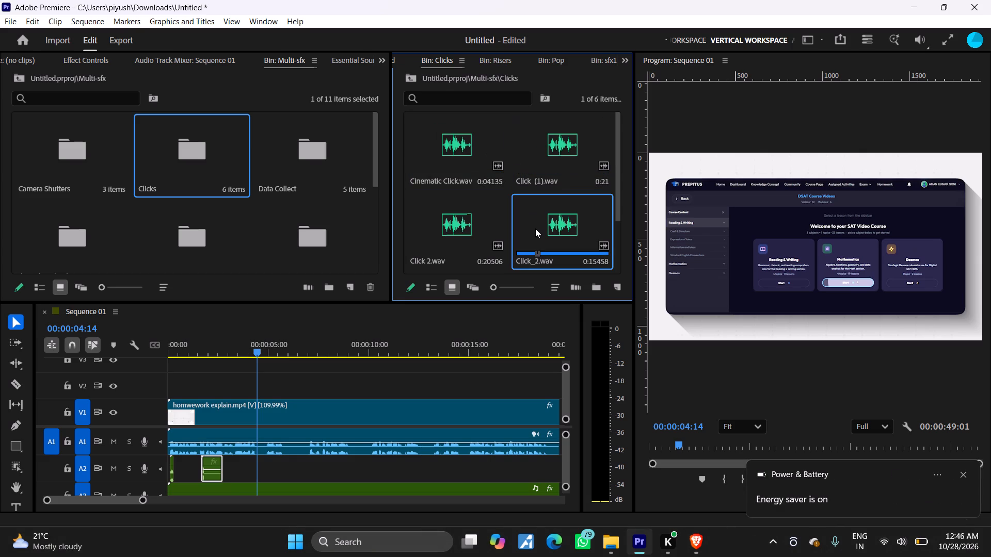
pyautogui.click(422, 215)
pyautogui.press('space')
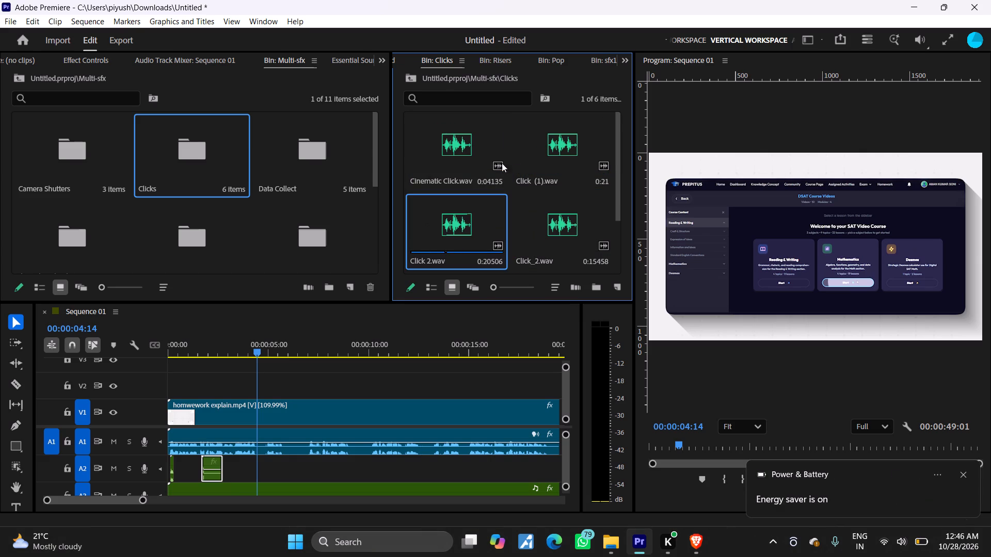
pyautogui.click(524, 154)
pyautogui.press('space')
pyautogui.scroll(-1, 492, 225)
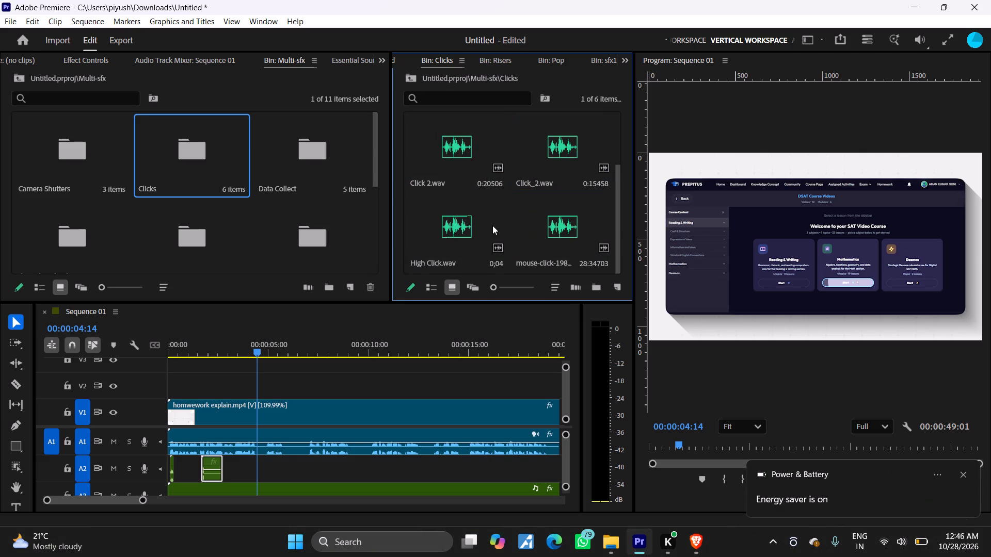
pyautogui.click(429, 224)
pyautogui.press('space')
pyautogui.click(531, 222)
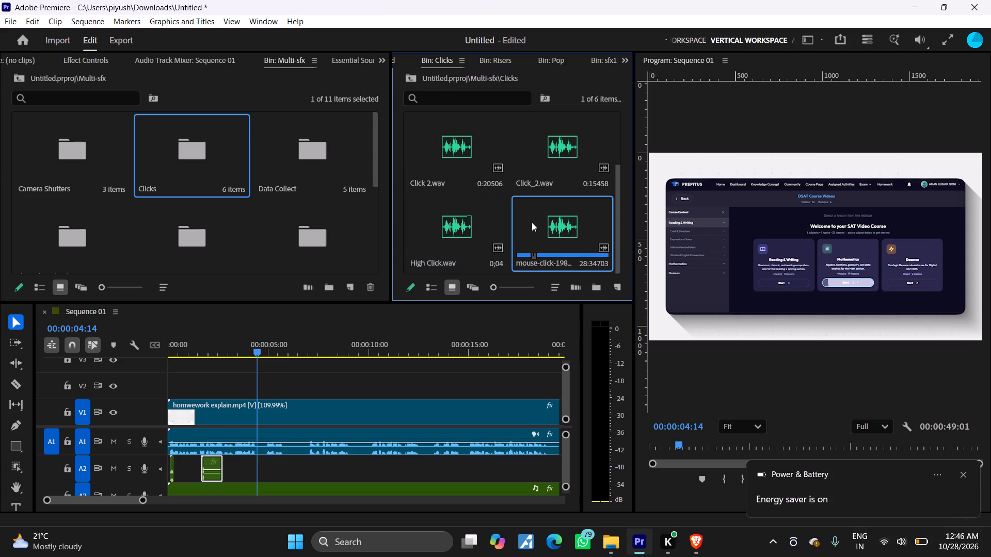
pyautogui.press('space')
pyautogui.scroll(-2, 532, 222)
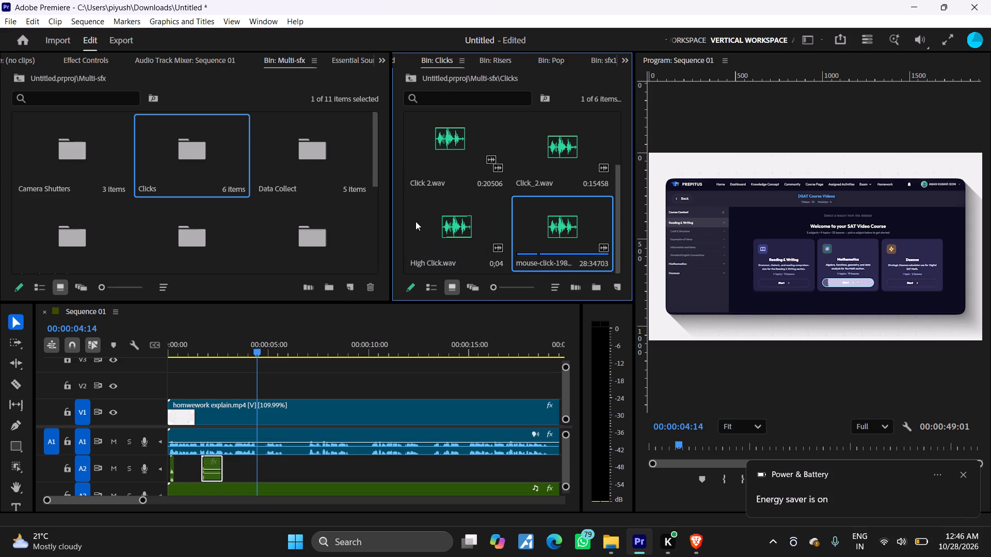
# Replay High Click.wav and Click_2.wav from the Clicks bin to compare them.
pyautogui.click(415, 221)
pyautogui.press('space')
pyautogui.scroll(2, 476, 220)
pyautogui.click(533, 212)
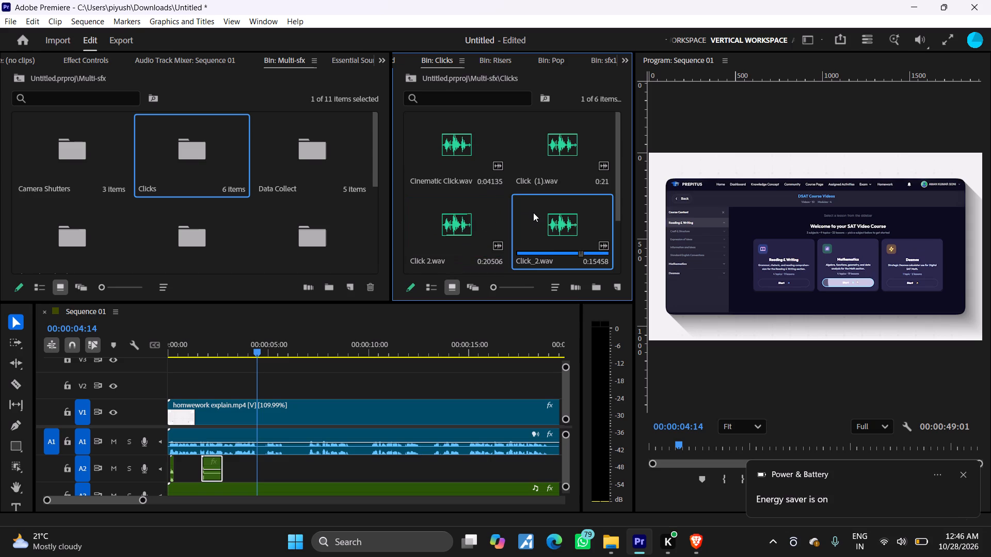
pyautogui.press('space')
# Audition Click (1).wav and place it on A2 at about 1.7 seconds, moving the Sweet UI Open clip away to about 5.4 seconds.
pyautogui.click(535, 155)
pyautogui.press('space')
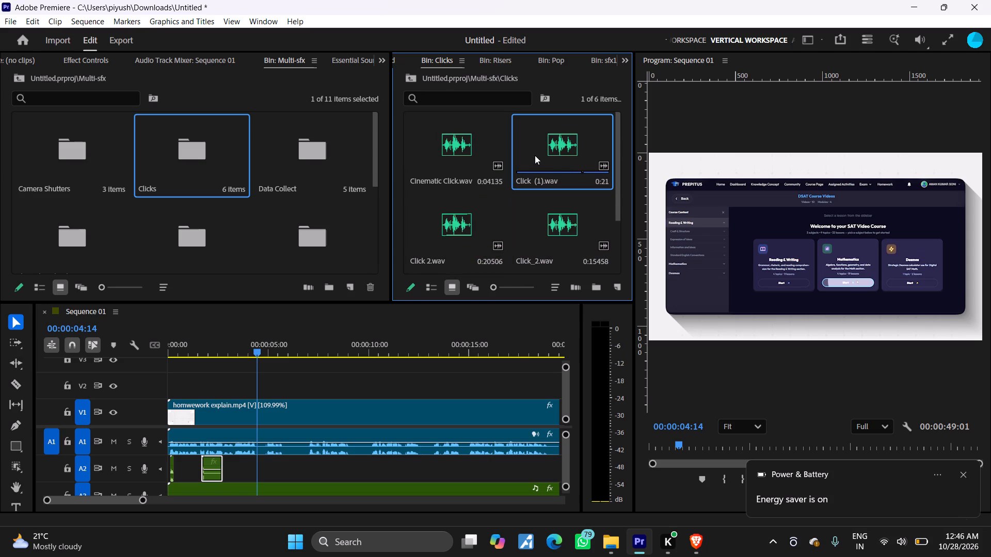
pyautogui.press('space')
pyautogui.moveTo(535, 154); pyautogui.dragTo(235, 467)
pyautogui.moveTo(212, 465); pyautogui.dragTo(285, 463)
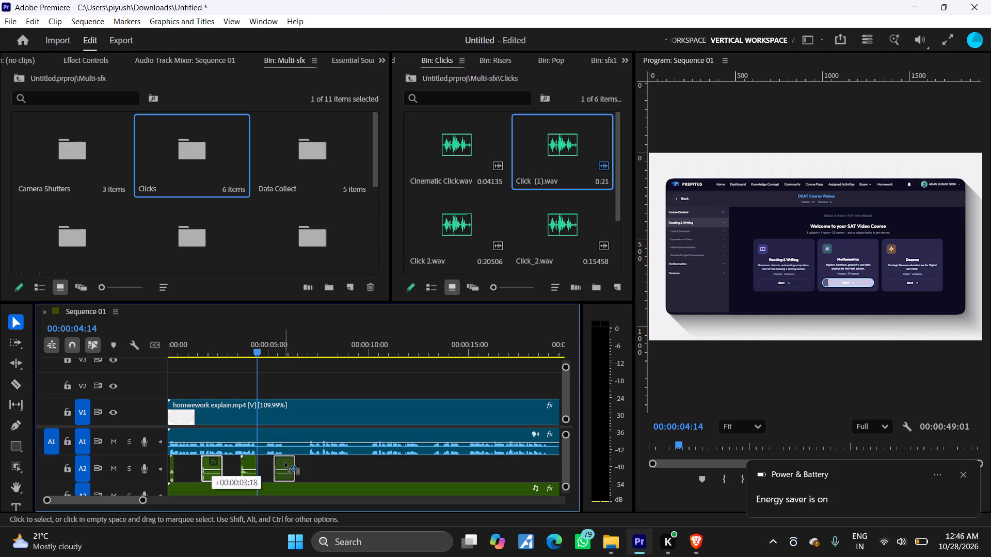
pyautogui.moveTo(285, 463); pyautogui.dragTo(286, 463)
pyautogui.moveTo(250, 464); pyautogui.dragTo(212, 464)
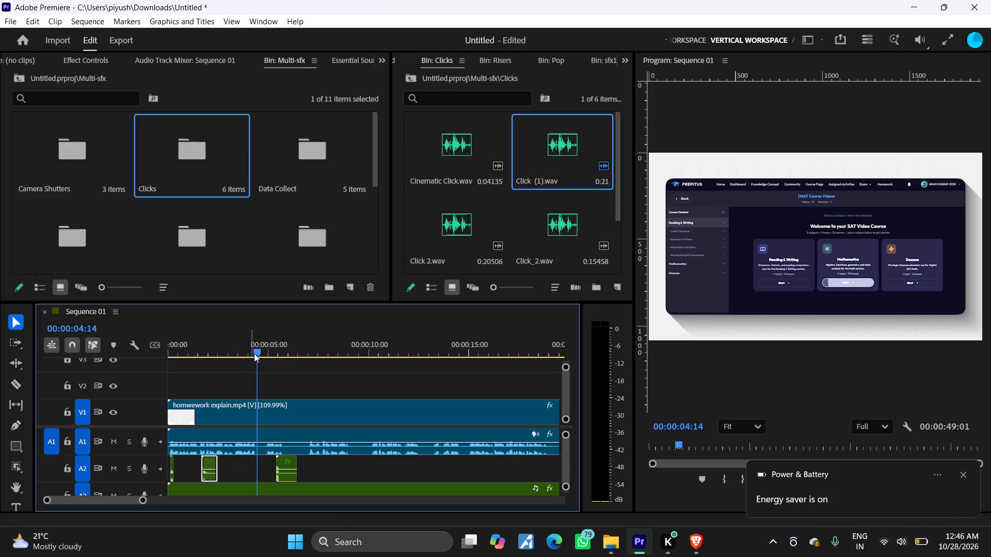
# Play back the opening of the sequence to check the click sound's timing against the title and course page animations.
pyautogui.moveTo(254, 353); pyautogui.dragTo(189, 368)
pyautogui.press('space')
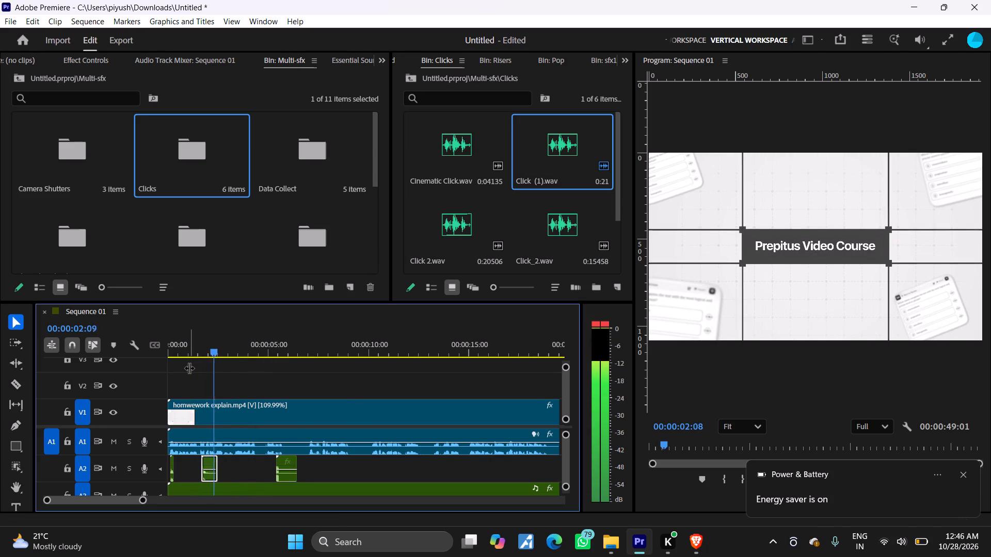
pyautogui.press('space')
pyautogui.moveTo(220, 353); pyautogui.dragTo(133, 380)
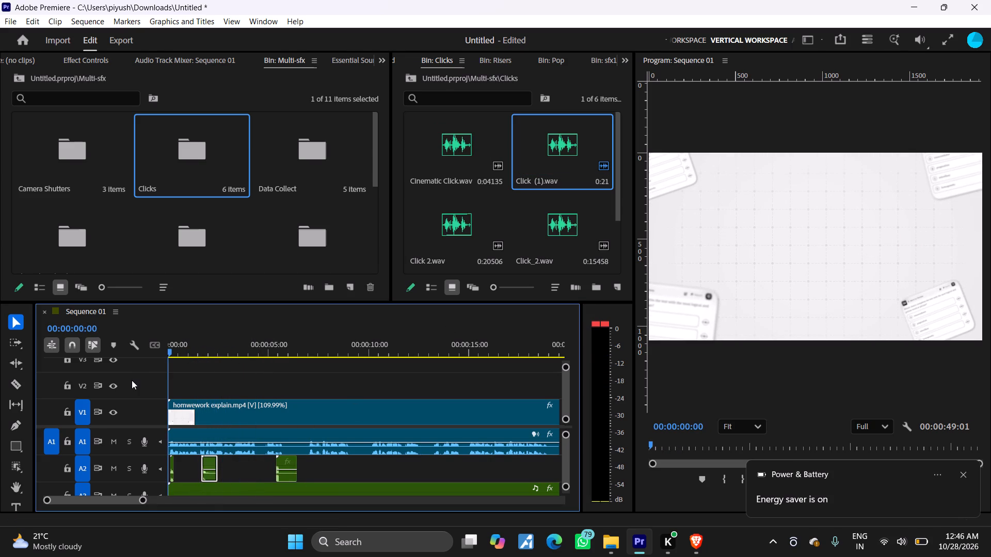
pyautogui.press('space')
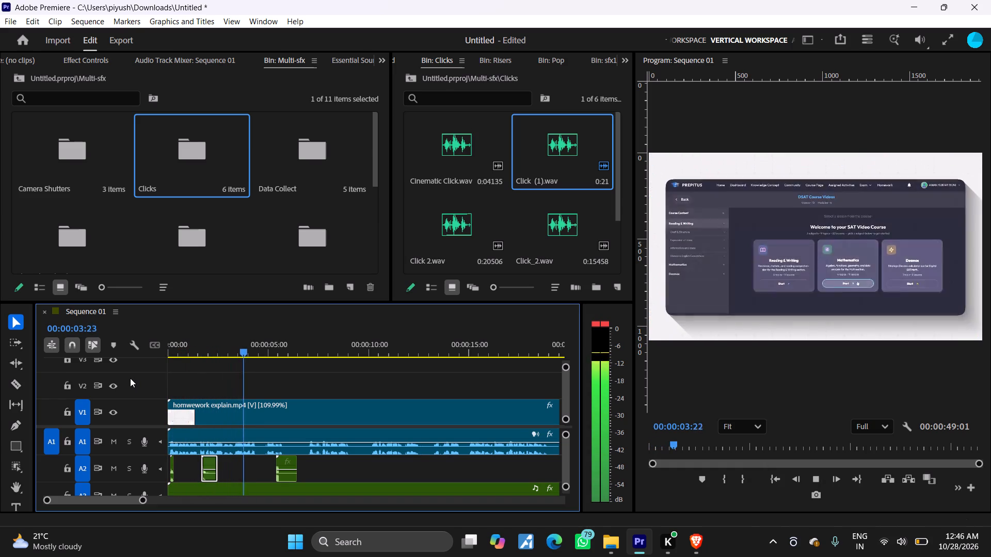
pyautogui.press('space')
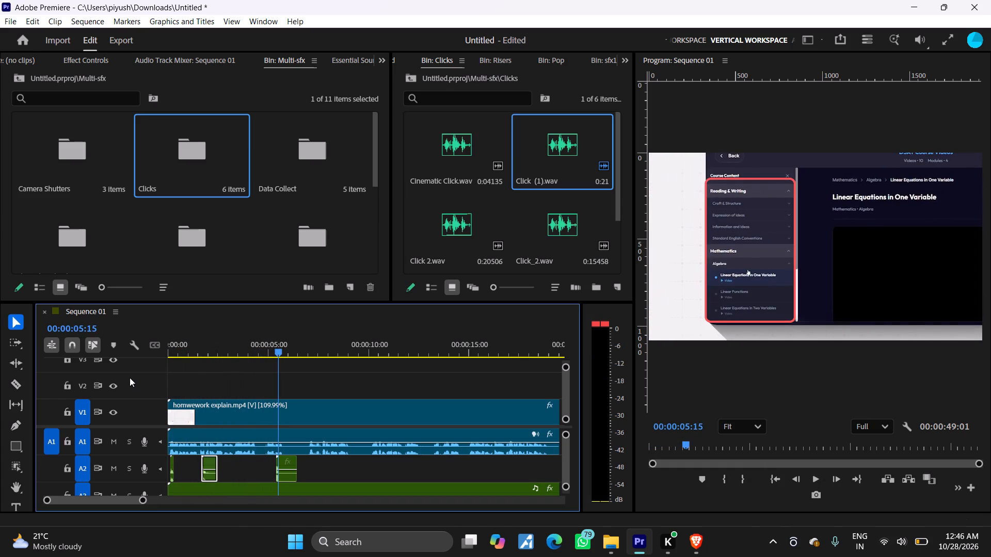
pyautogui.press('space')
pyautogui.press('space')
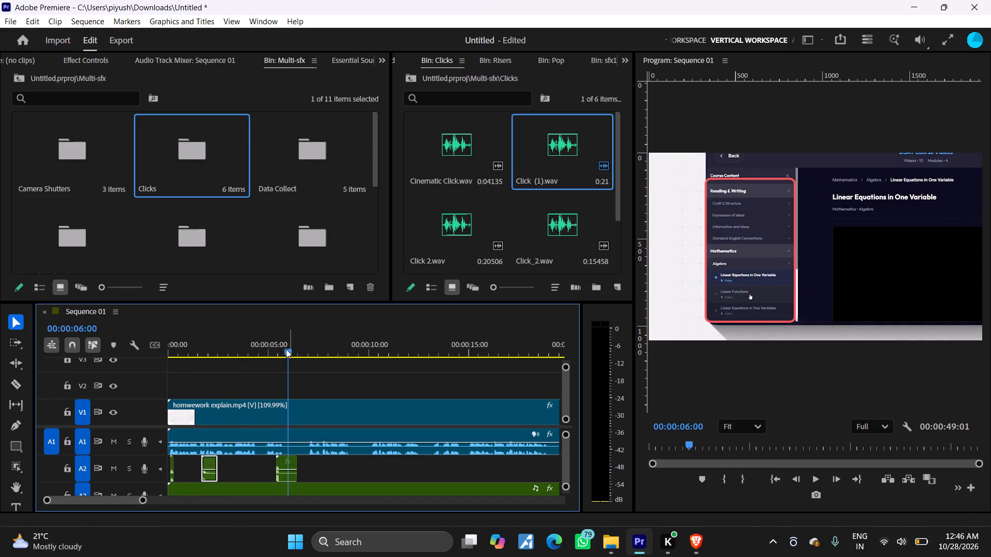
# Play back the section from about 4 seconds and delete the Sweet UI Open clip at about 5.4 seconds on A2.
pyautogui.moveTo(284, 349); pyautogui.dragTo(249, 361)
pyautogui.press('space')
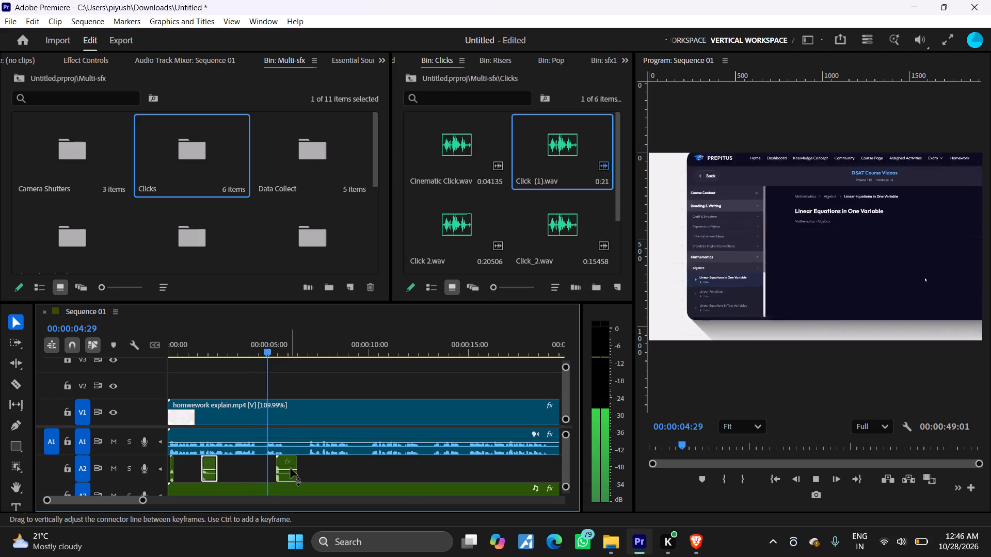
pyautogui.press('space')
pyautogui.moveTo(290, 468); pyautogui.dragTo(276, 468)
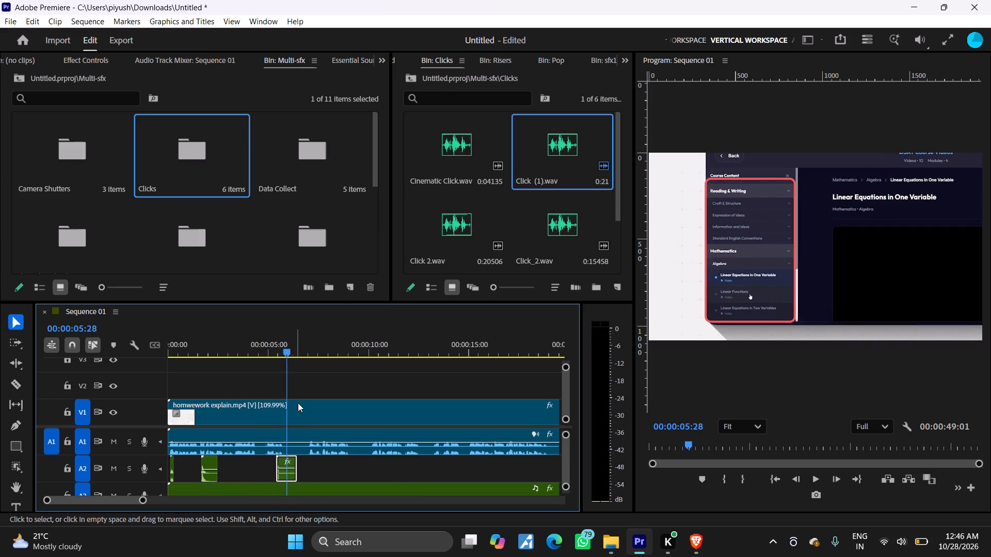
pyautogui.press('Delete')
# Audition Click_2.wav, Click 2.wav, Cinematic Click.wav and Click (1).wav again in the Clicks bin.
pyautogui.scroll(4, 522, 212)
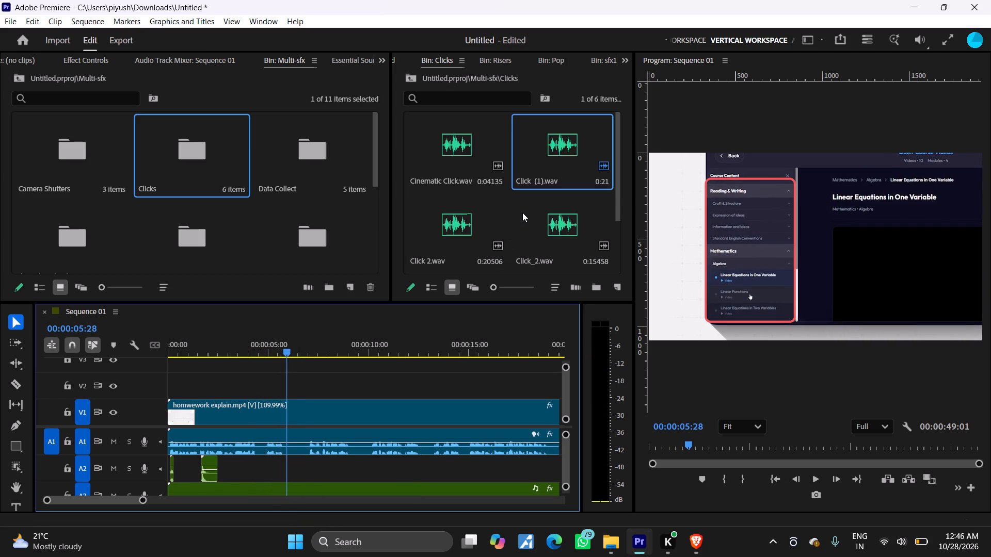
pyautogui.click(553, 219)
pyautogui.press('space')
pyautogui.click(438, 227)
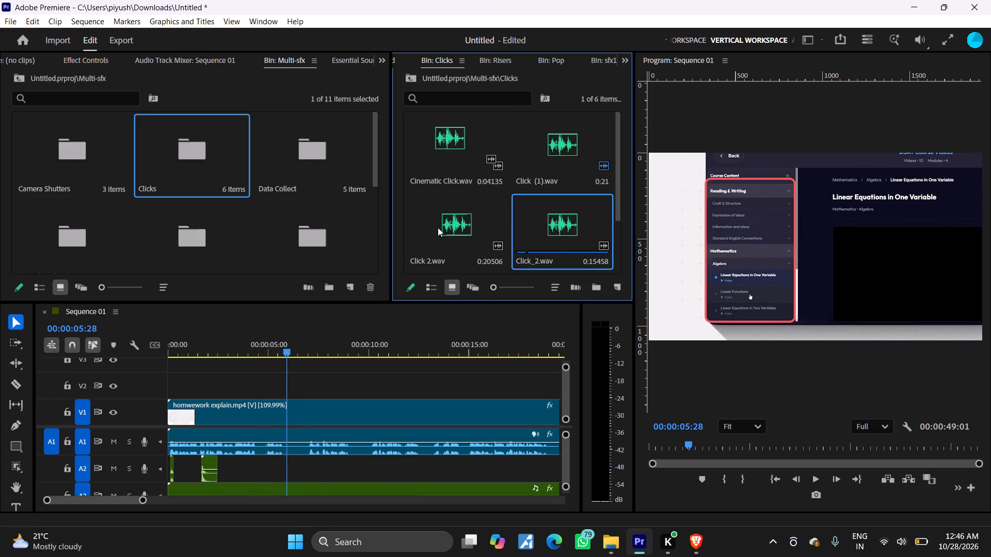
pyautogui.press('space')
pyautogui.click(421, 157)
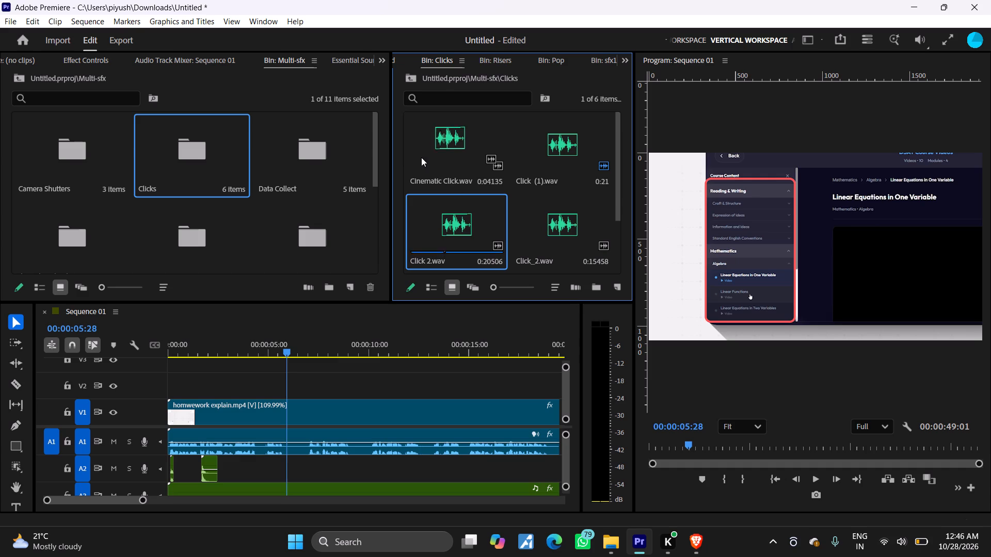
pyautogui.press('space')
pyautogui.click(555, 142)
pyautogui.press('space')
pyautogui.press('space')
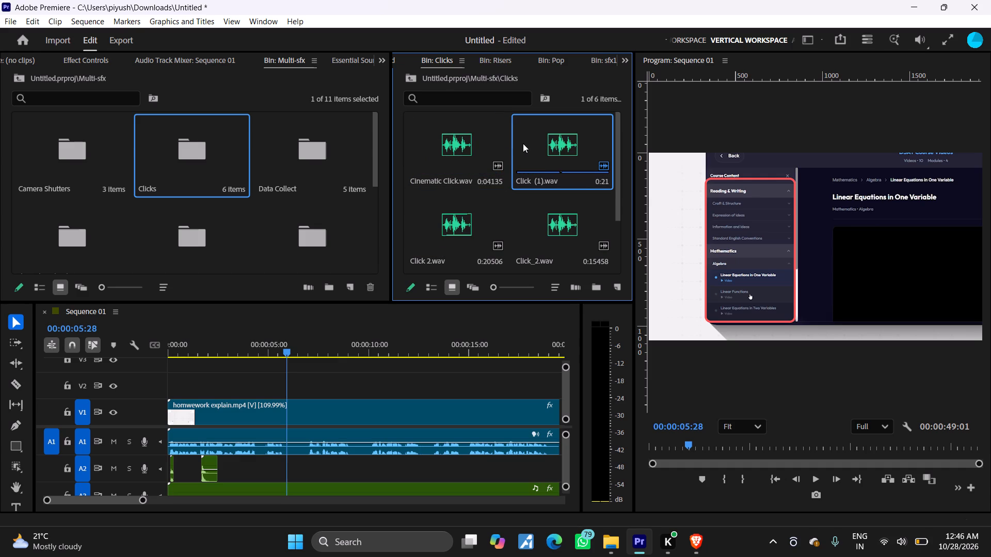
# Open the Gear bin and audition Fast Gear 2.mp3, Fast Gear.wav and middle gear.wav.
pyautogui.scroll(2, 56, 203)
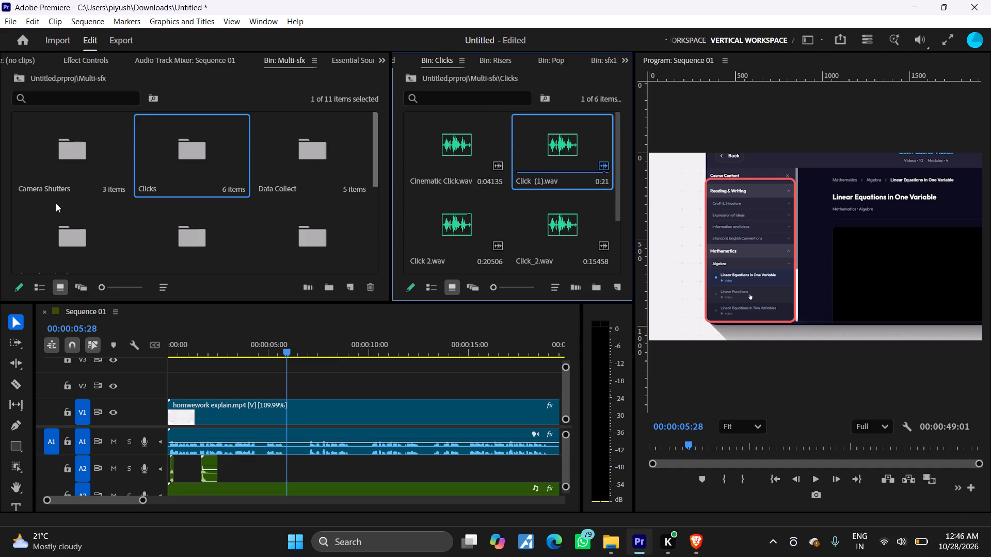
pyautogui.scroll(-1, 264, 200)
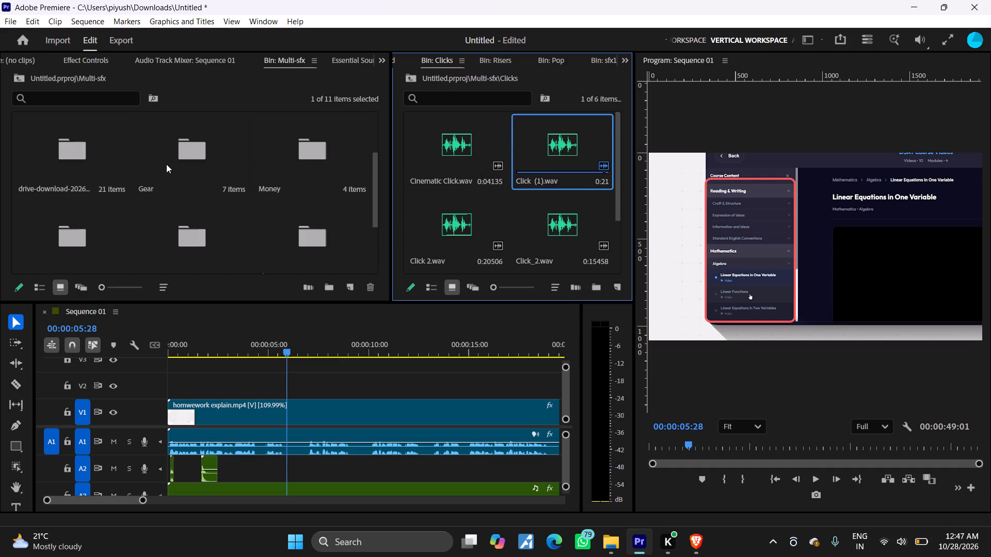
pyautogui.doubleClick(167, 162)
pyautogui.click(167, 162)
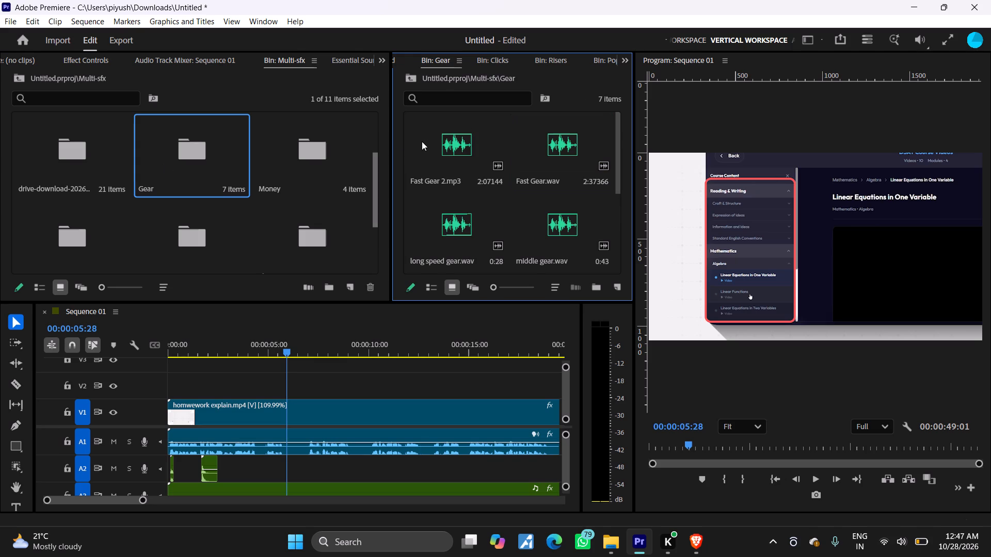
pyautogui.click(433, 140)
pyautogui.press('space')
pyautogui.click(537, 137)
pyautogui.press('space')
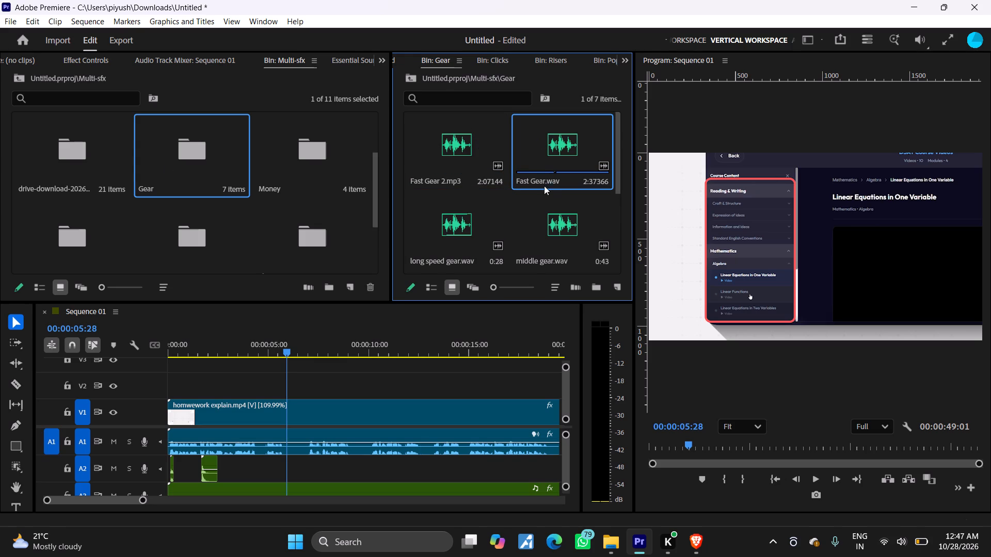
pyautogui.click(544, 220)
pyautogui.press('space')
# Open the Pop bin in Multi-sfx and audition the Premium And Smooth, Slow And Smooth, Sweet UI Open.wav and Smooth Pop.wav sounds.
pyautogui.scroll(-3, 231, 211)
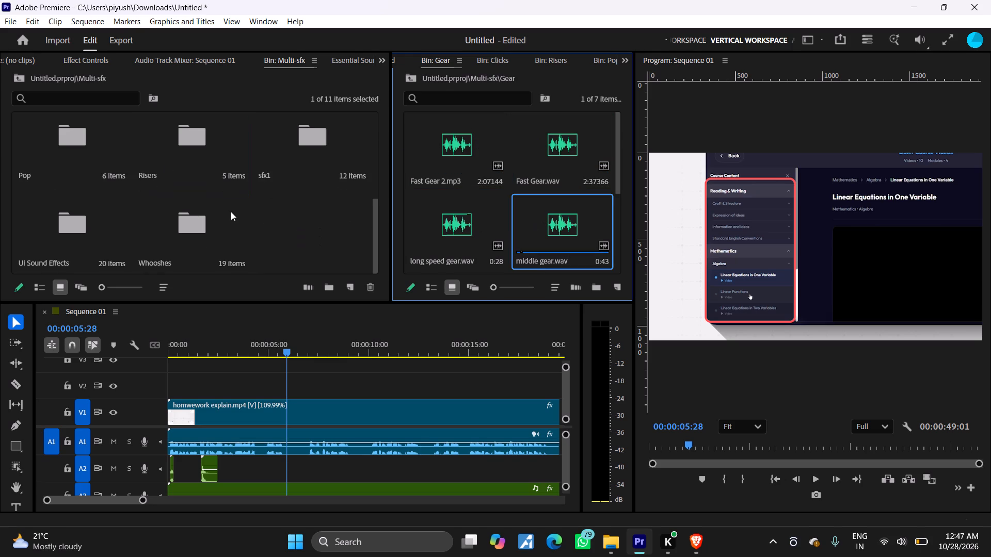
pyautogui.doubleClick(43, 148)
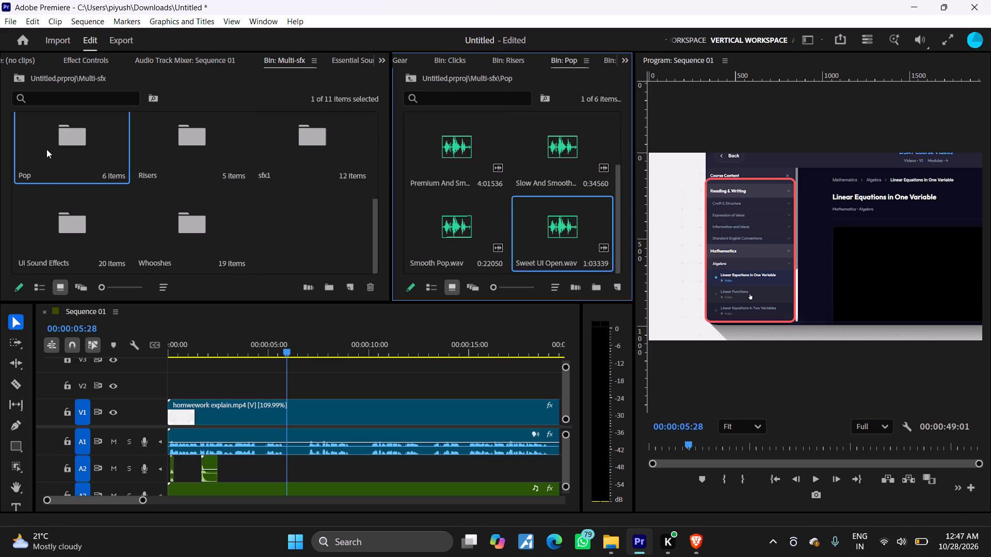
pyautogui.click(432, 133)
pyautogui.press('space')
pyautogui.click(549, 149)
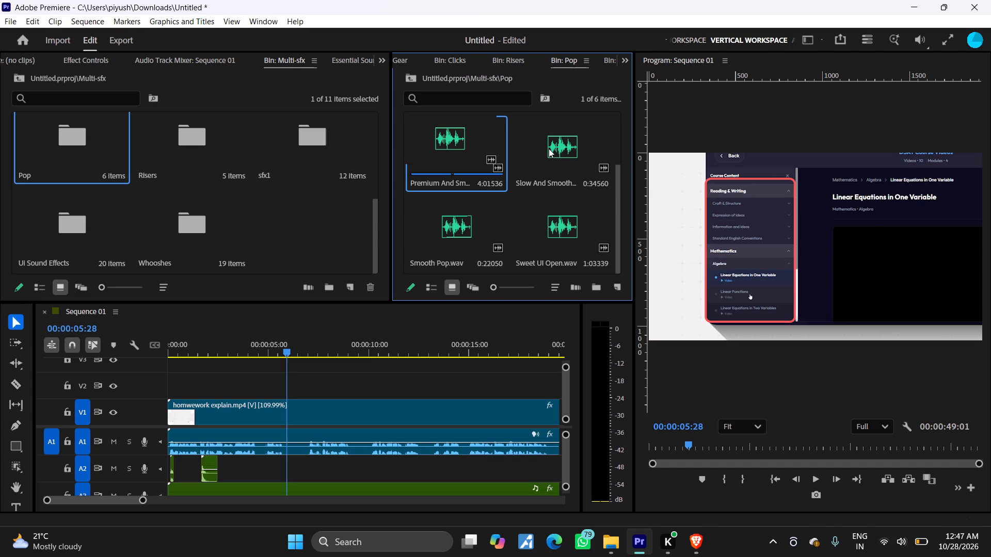
pyautogui.press('space')
pyautogui.click(544, 221)
pyautogui.press('space')
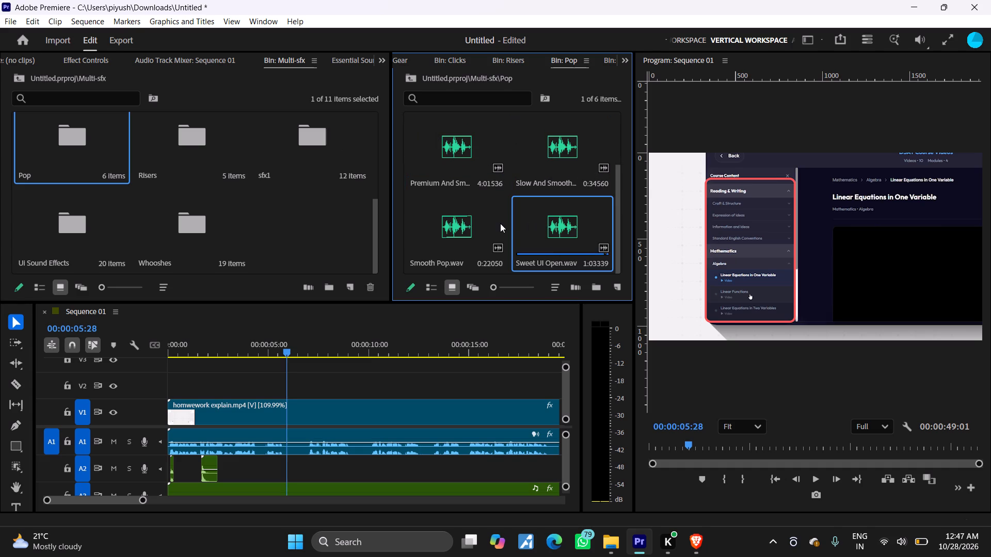
pyautogui.press('space')
pyautogui.click(430, 228)
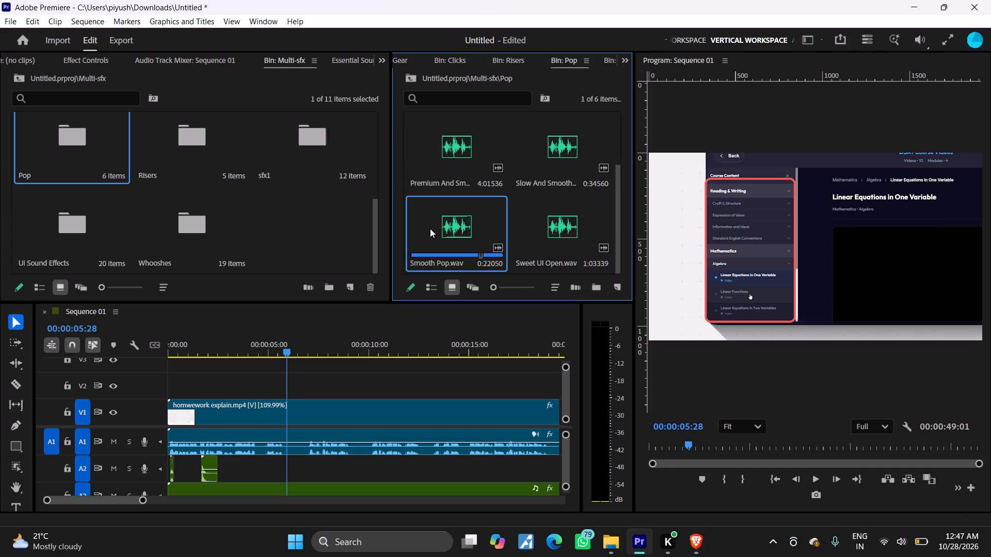
pyautogui.press('space')
pyautogui.press('space')
# Place Smooth Pop.wav on A2 starting at 00:00:04:14, where the Mathematics Start button is highlighted, and play back its timing.
pyautogui.moveTo(455, 233); pyautogui.dragTo(269, 470)
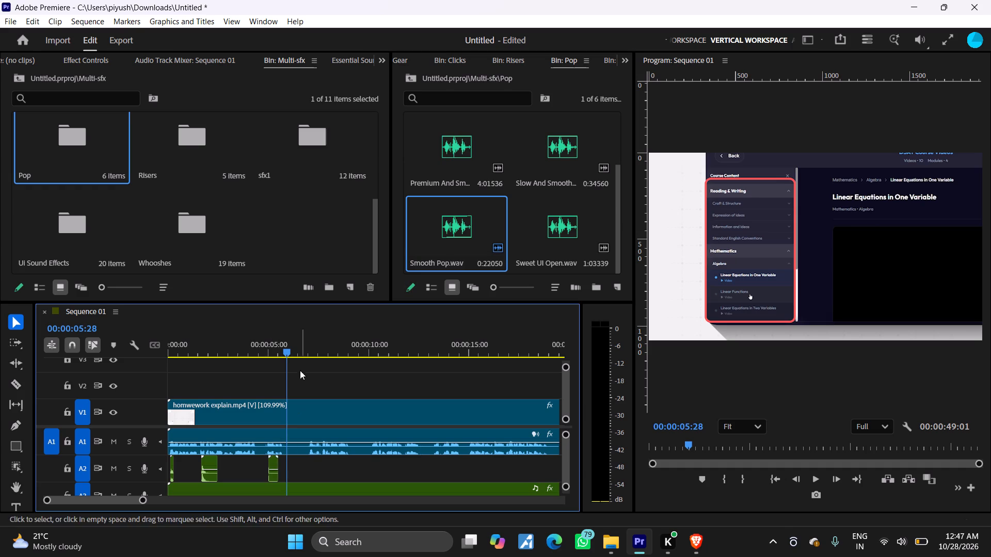
pyautogui.moveTo(283, 353); pyautogui.dragTo(265, 358)
pyautogui.moveTo(270, 346); pyautogui.dragTo(264, 349)
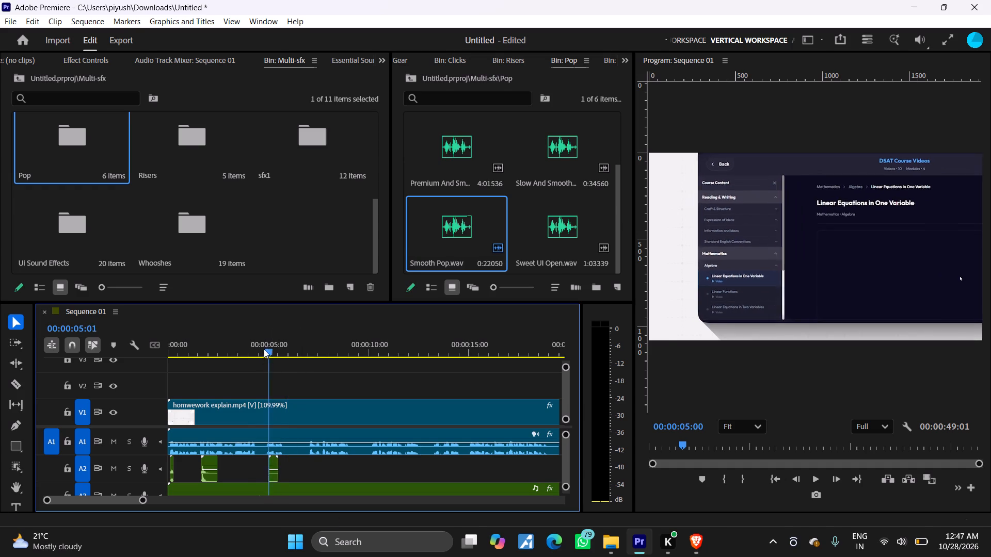
pyautogui.moveTo(264, 349); pyautogui.dragTo(260, 351)
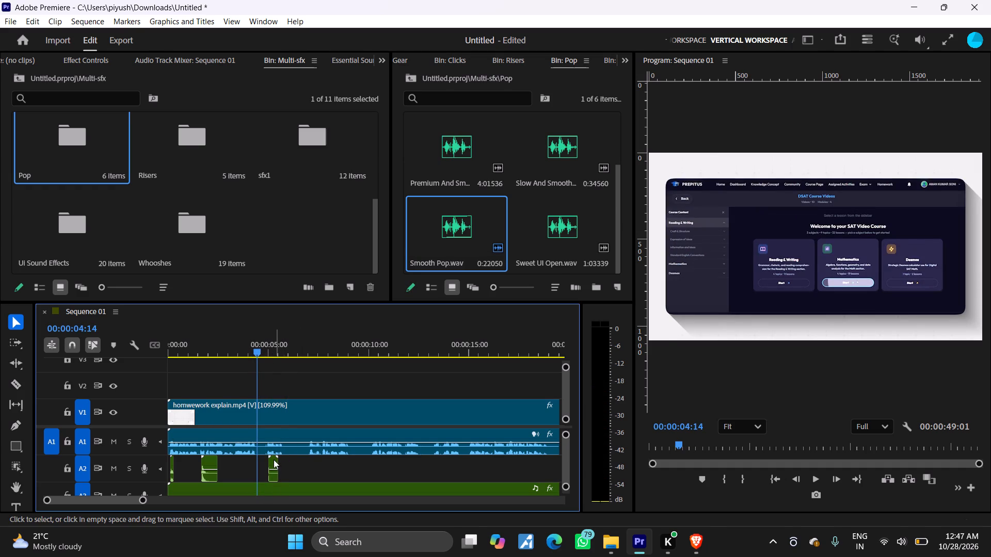
pyautogui.moveTo(273, 462); pyautogui.dragTo(261, 463)
pyautogui.press('space')
pyautogui.press('space')
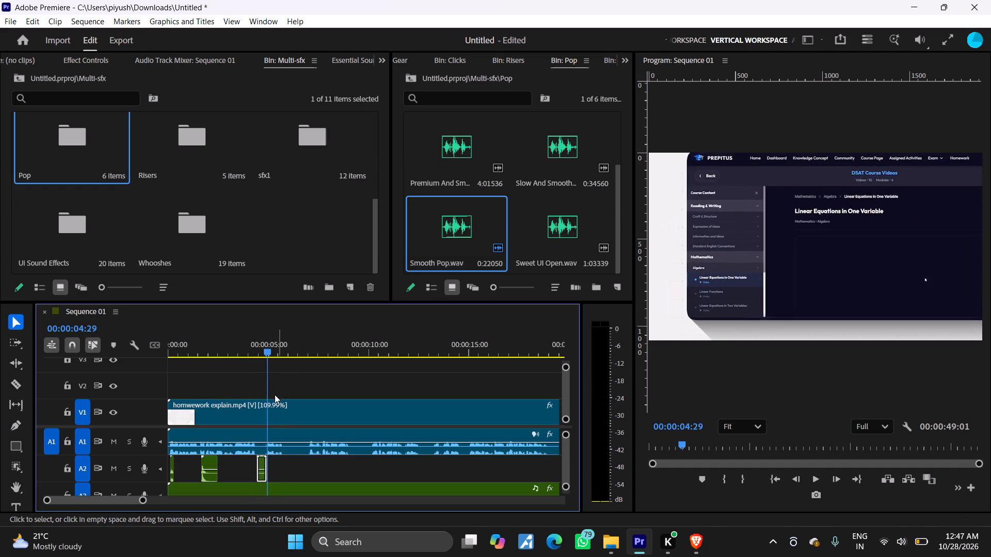
pyautogui.moveTo(266, 351); pyautogui.dragTo(237, 355)
pyautogui.press('space')
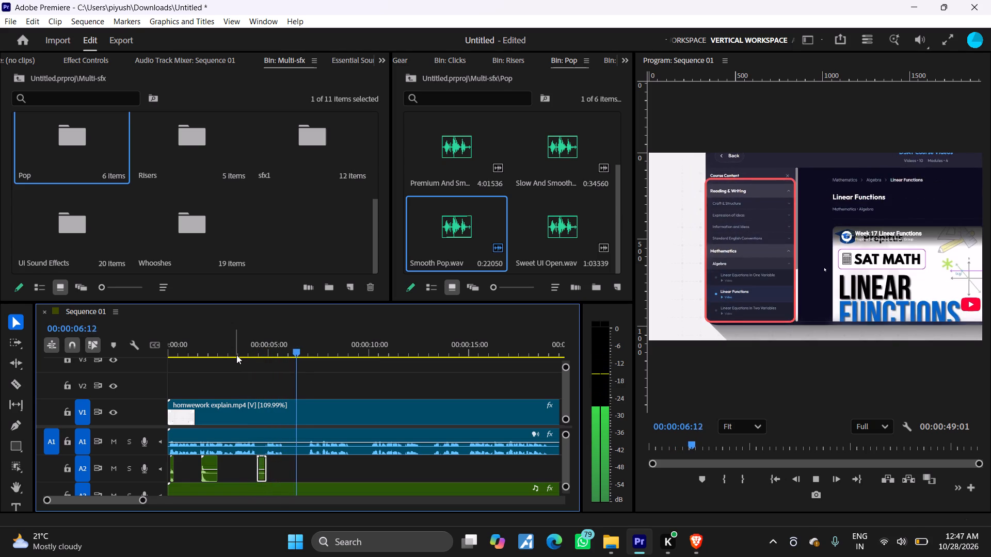
pyautogui.press('space')
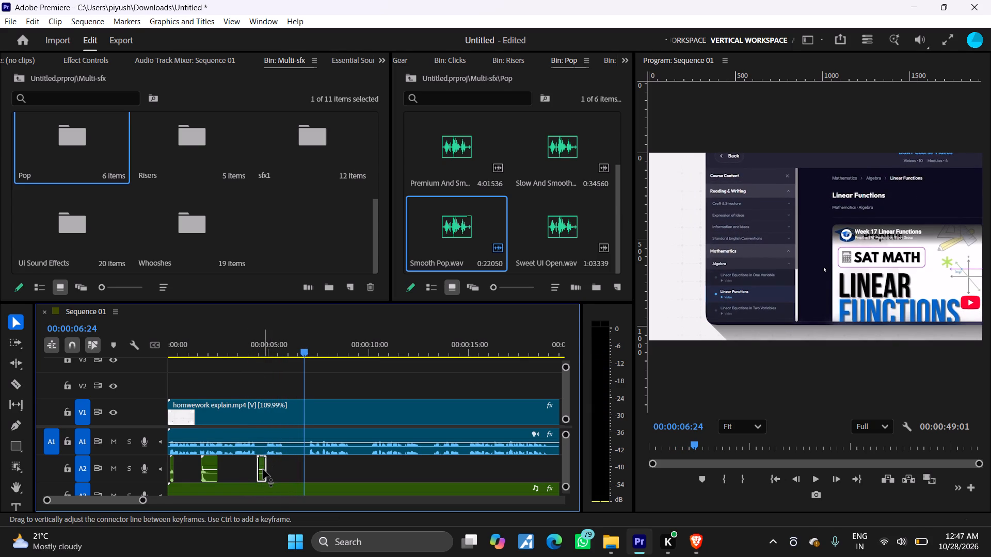
# Duplicate the Smooth Pop clip to about 6.3 seconds on A2 and play back the section from about 4 seconds.
pyautogui.keyDown('alt'); pyautogui.moveTo(263, 469); pyautogui.dragTo(308, 470); pyautogui.keyUp('alt')
pyautogui.hotkey('ctrl', 'z')
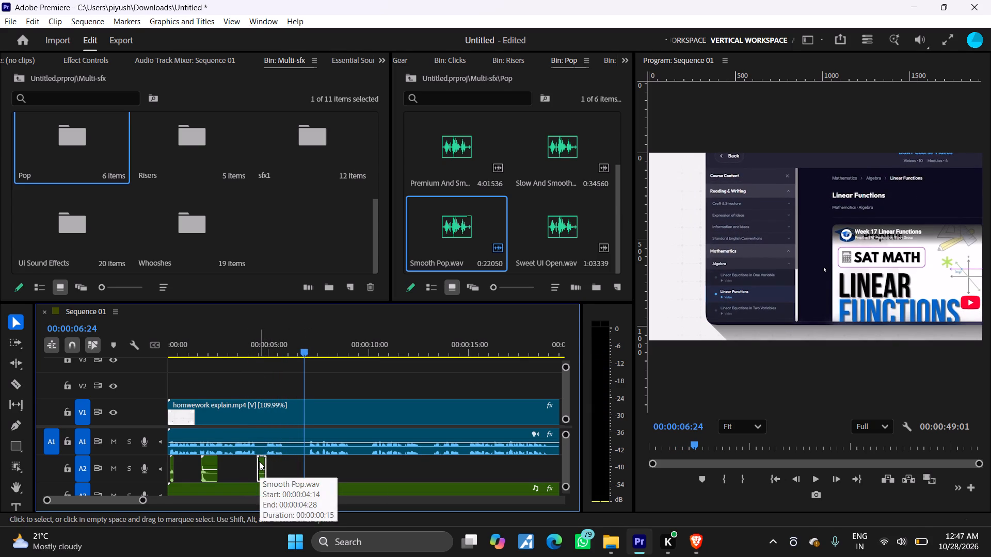
pyautogui.keyDown('alt'); pyautogui.moveTo(259, 461); pyautogui.dragTo(298, 466); pyautogui.keyUp('alt')
pyautogui.moveTo(302, 347); pyautogui.dragTo(289, 350)
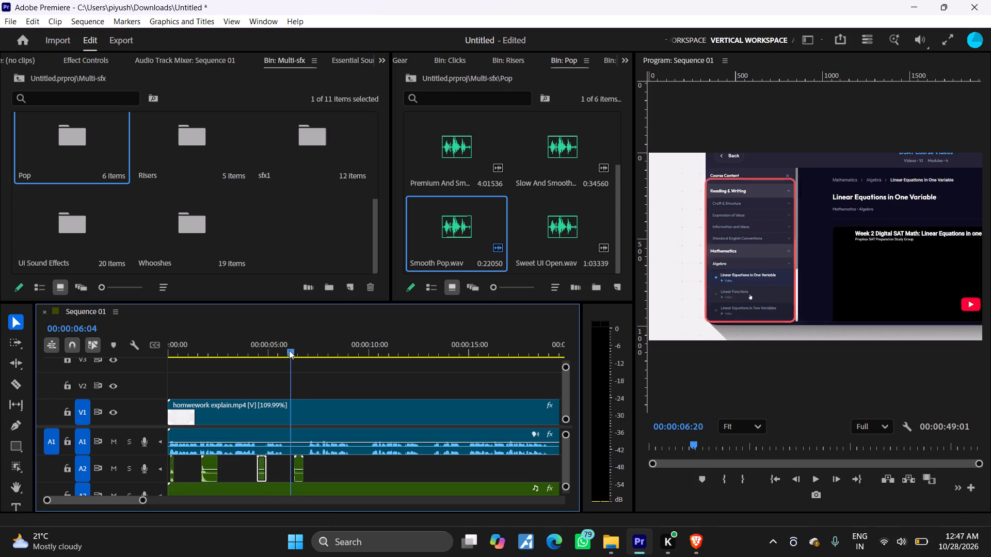
pyautogui.moveTo(289, 350); pyautogui.dragTo(251, 361)
pyautogui.press('space')
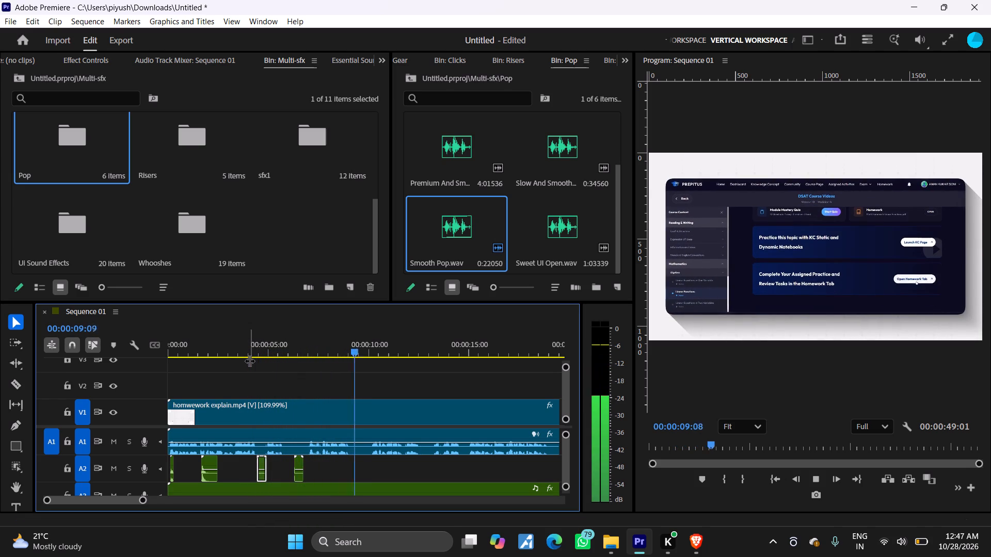
pyautogui.press('space')
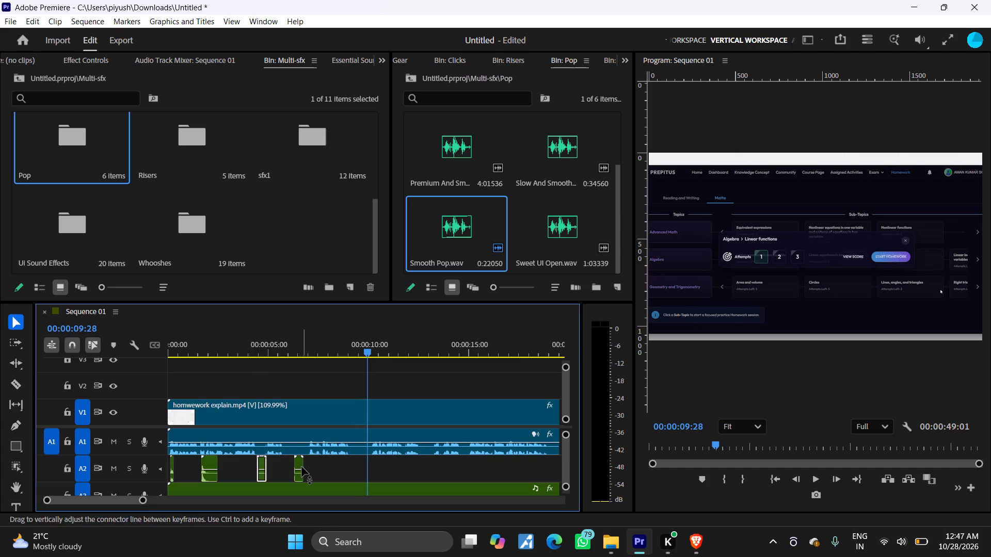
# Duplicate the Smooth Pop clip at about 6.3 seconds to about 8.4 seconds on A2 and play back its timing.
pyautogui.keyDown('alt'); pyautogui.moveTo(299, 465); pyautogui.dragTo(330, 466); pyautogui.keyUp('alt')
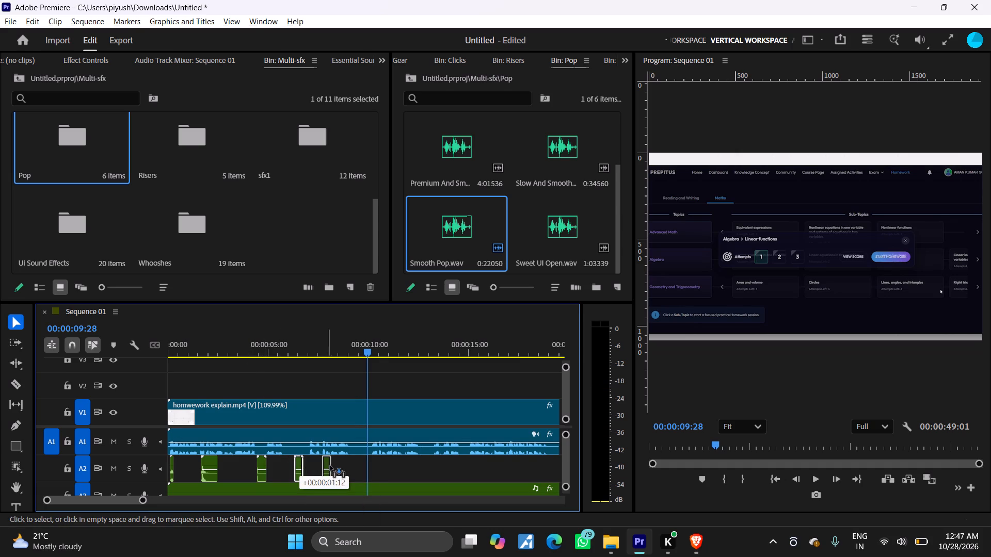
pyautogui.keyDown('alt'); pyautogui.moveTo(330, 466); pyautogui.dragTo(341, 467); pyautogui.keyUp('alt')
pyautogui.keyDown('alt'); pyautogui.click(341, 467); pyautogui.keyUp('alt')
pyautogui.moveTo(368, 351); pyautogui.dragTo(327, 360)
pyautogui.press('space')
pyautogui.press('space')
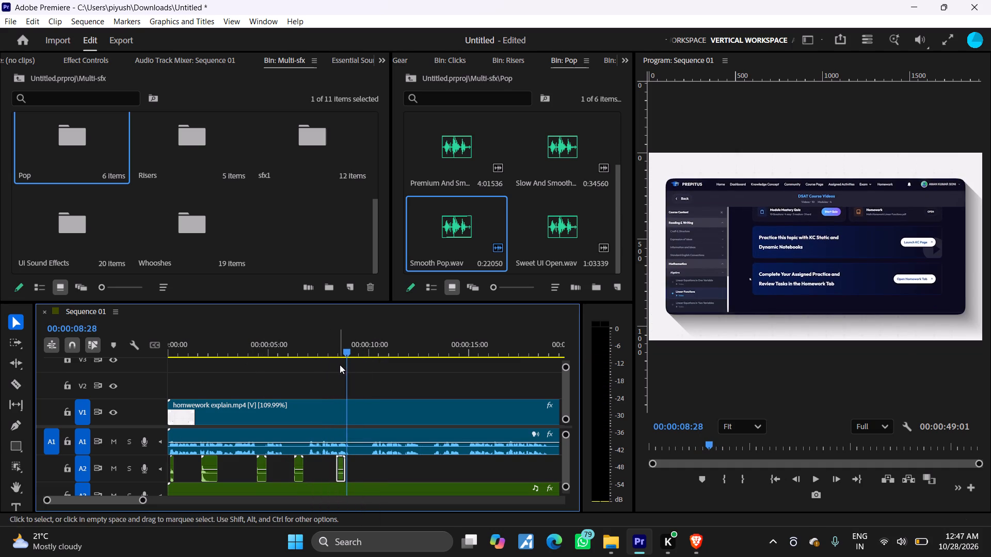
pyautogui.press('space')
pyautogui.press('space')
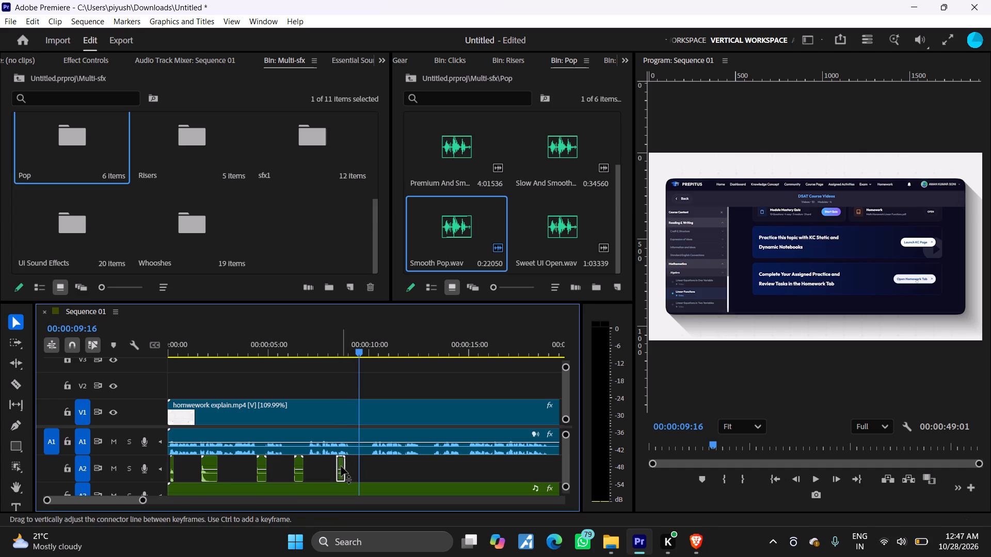
# Duplicate the Smooth Pop clip at about 8.4 seconds to 00:00:09:16 on A2 and play it back.
pyautogui.moveTo(341, 466); pyautogui.dragTo(372, 465)
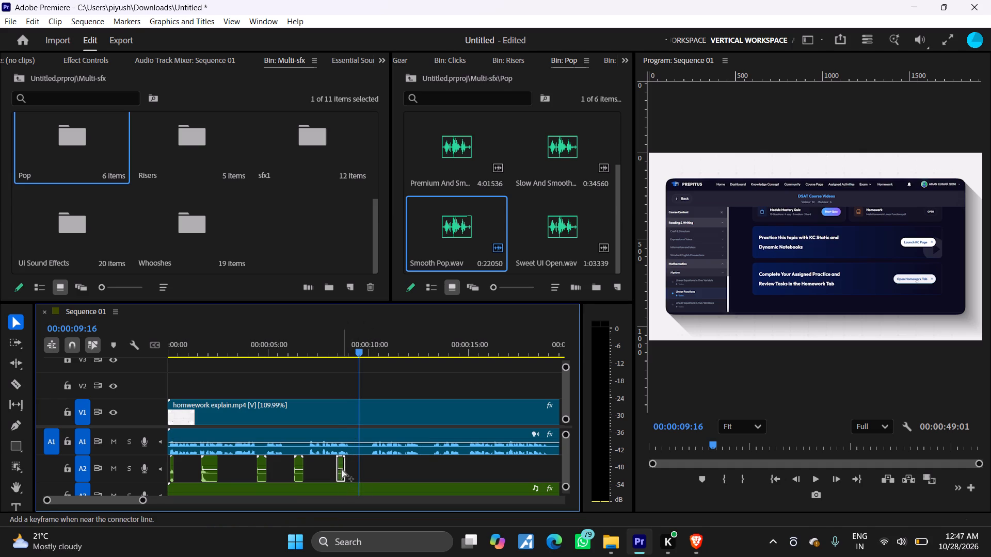
pyautogui.hotkey('ctrl', 'z')
pyautogui.keyDown('alt'); pyautogui.moveTo(339, 461); pyautogui.dragTo(349, 461); pyautogui.keyUp('alt')
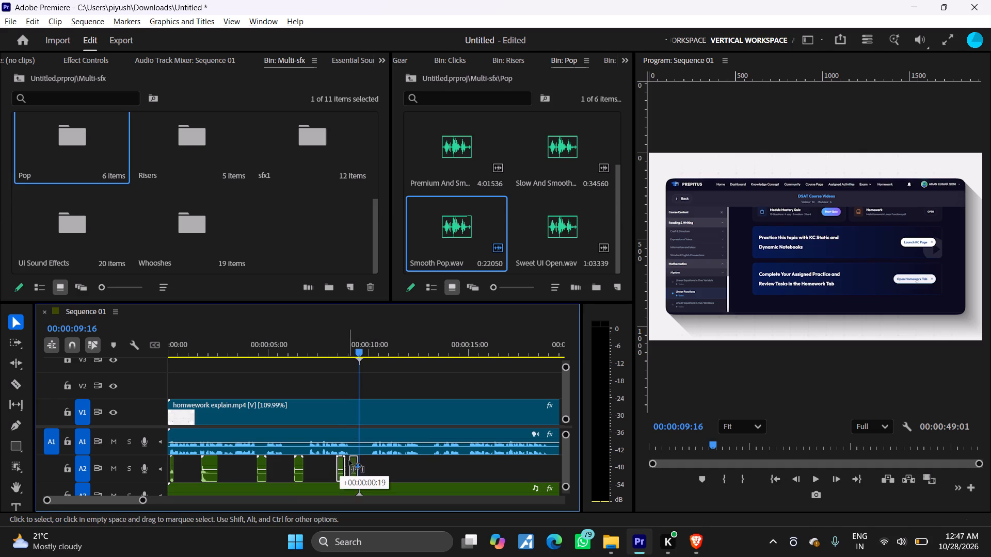
pyautogui.keyDown('alt'); pyautogui.moveTo(349, 461); pyautogui.dragTo(359, 461); pyautogui.keyUp('alt')
pyautogui.press('space')
pyautogui.press('space')
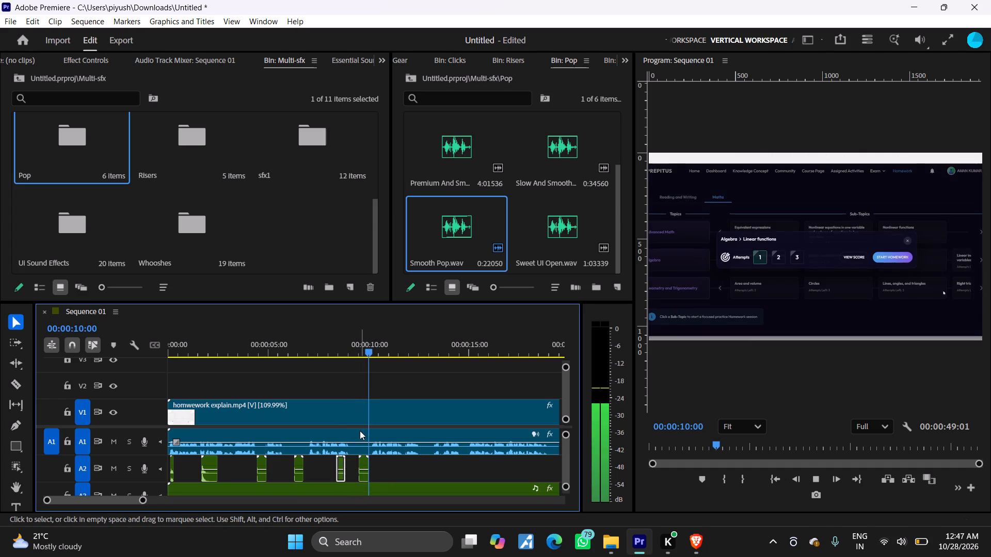
# Delete the Smooth Pop clip at about 8.4 seconds on A2 and play back the section from about 8.8 seconds.
pyautogui.press('Delete')
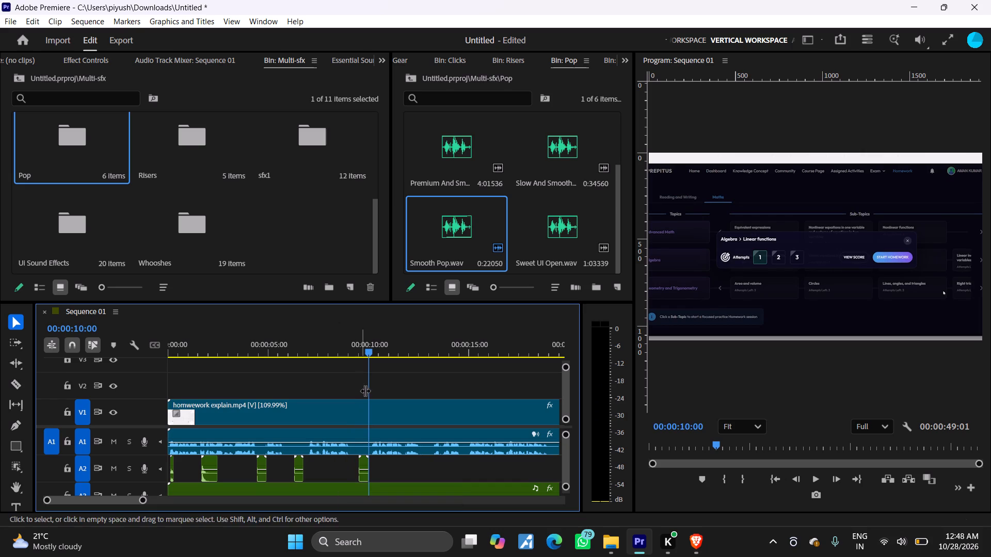
pyautogui.moveTo(368, 350); pyautogui.dragTo(343, 356)
pyautogui.press('space')
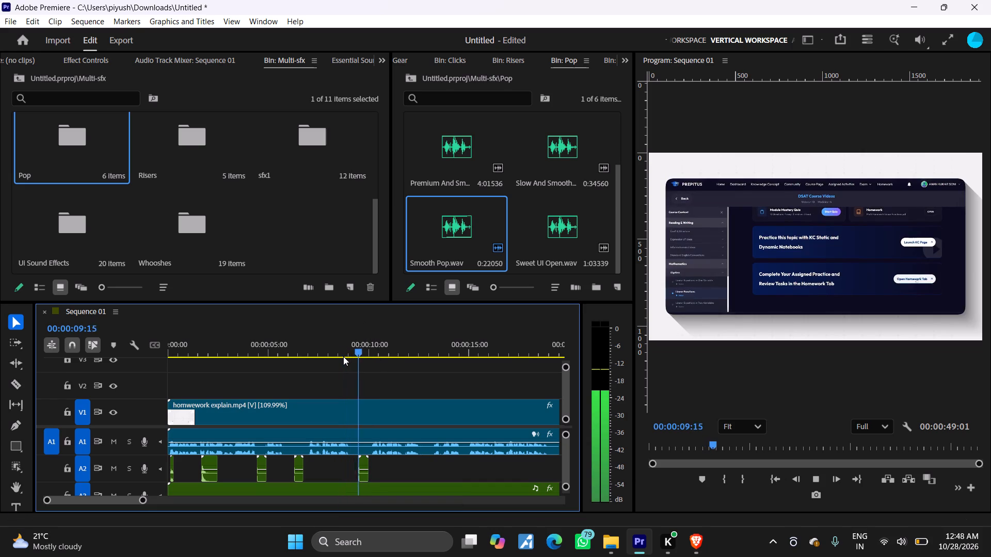
pyautogui.press('space')
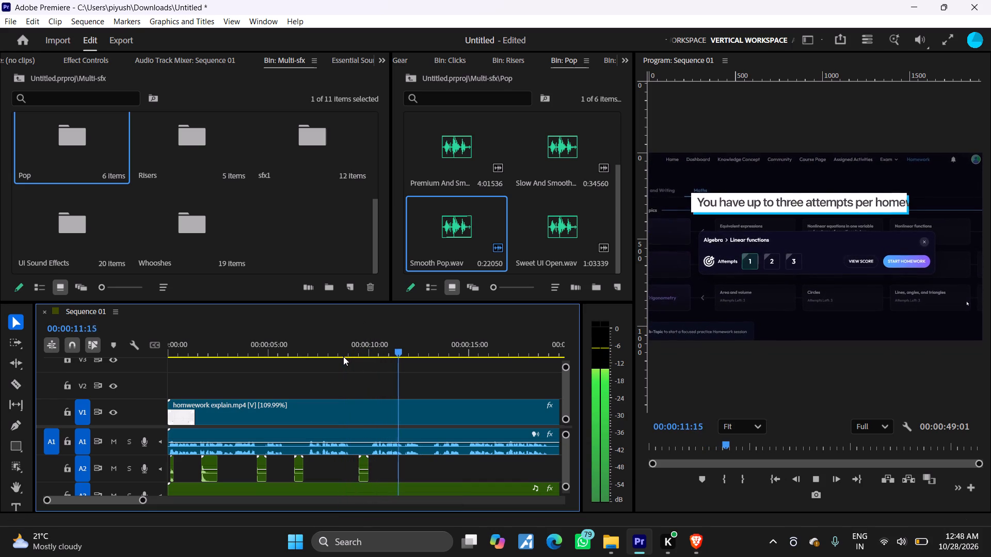
# Audition the Slow And Smooth and Premium And Smooth sounds again in the Pop bin.
pyautogui.scroll(-3, 466, 221)
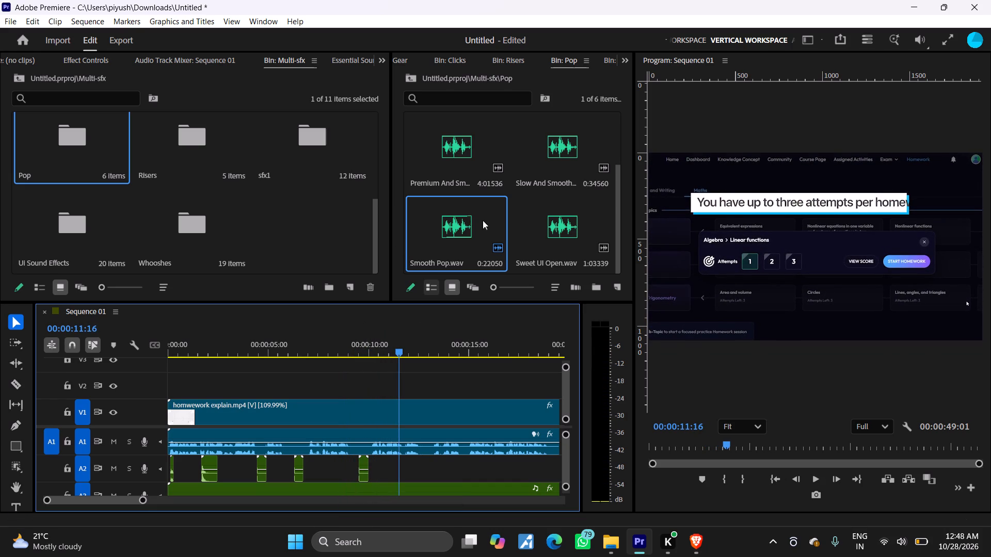
pyautogui.scroll(2, 492, 220)
pyautogui.click(551, 233)
pyautogui.press('space')
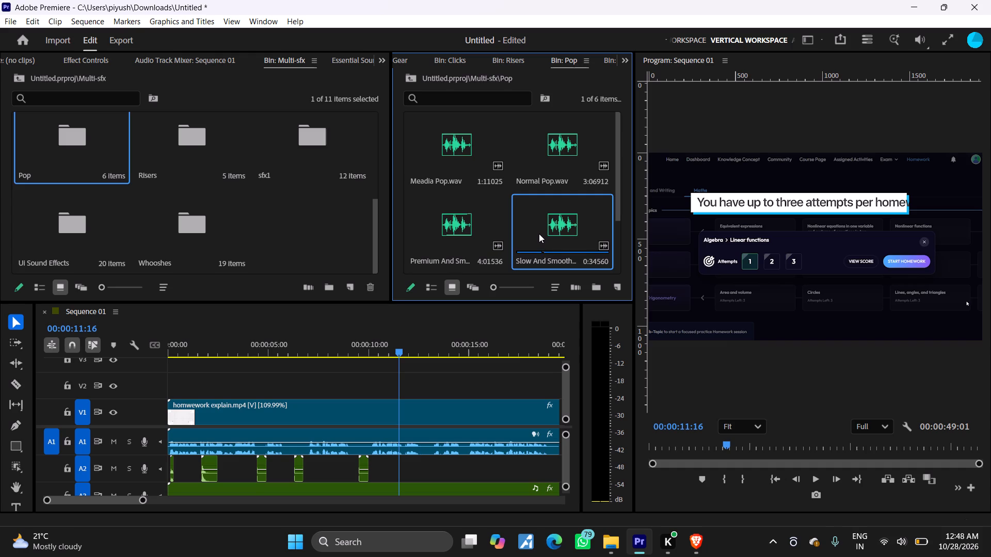
pyautogui.press('space')
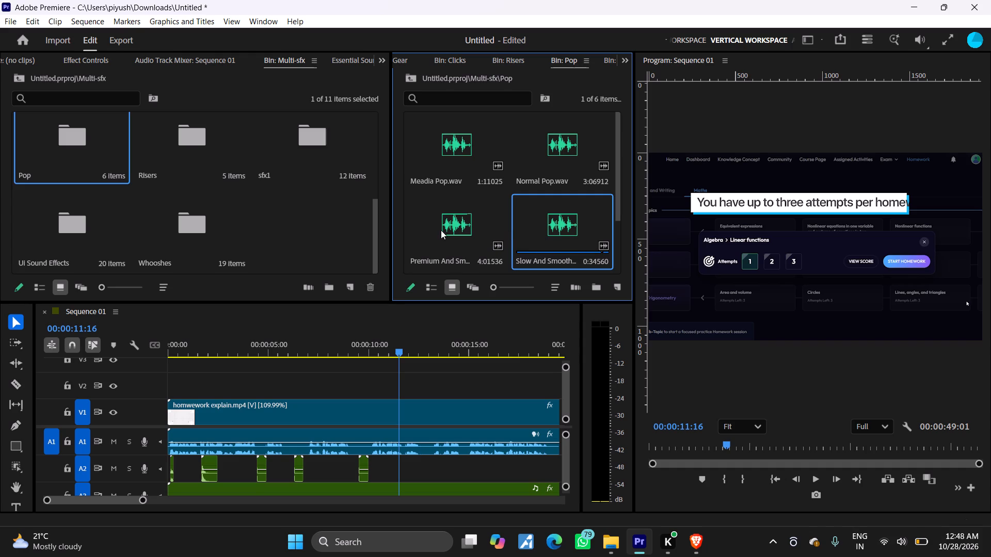
pyautogui.click(439, 230)
pyautogui.press('space')
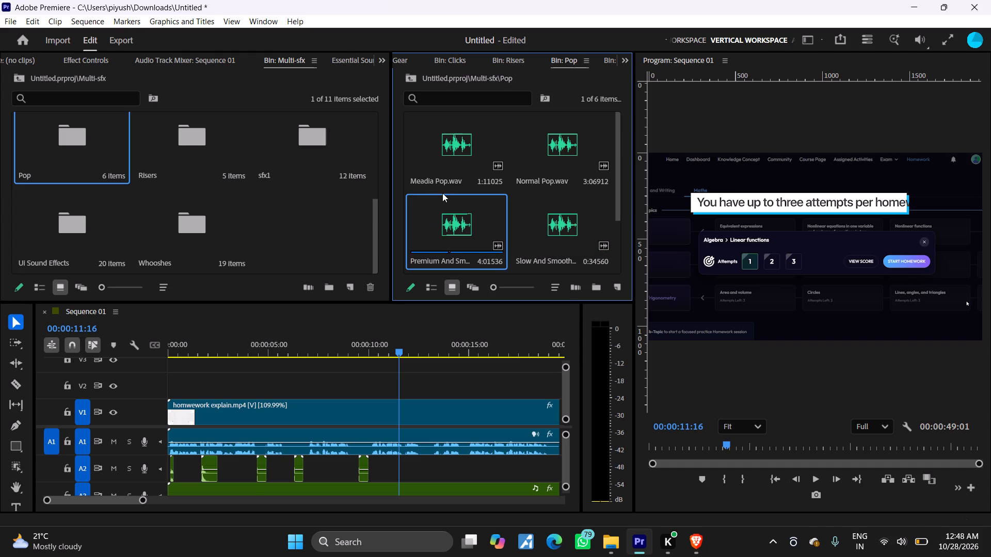
# Open the UI Sound Effects bin and audition UI Typing.wma, v4) type & delete, Uu Click Digital 01 and UI.wav.
pyautogui.doubleClick(55, 226)
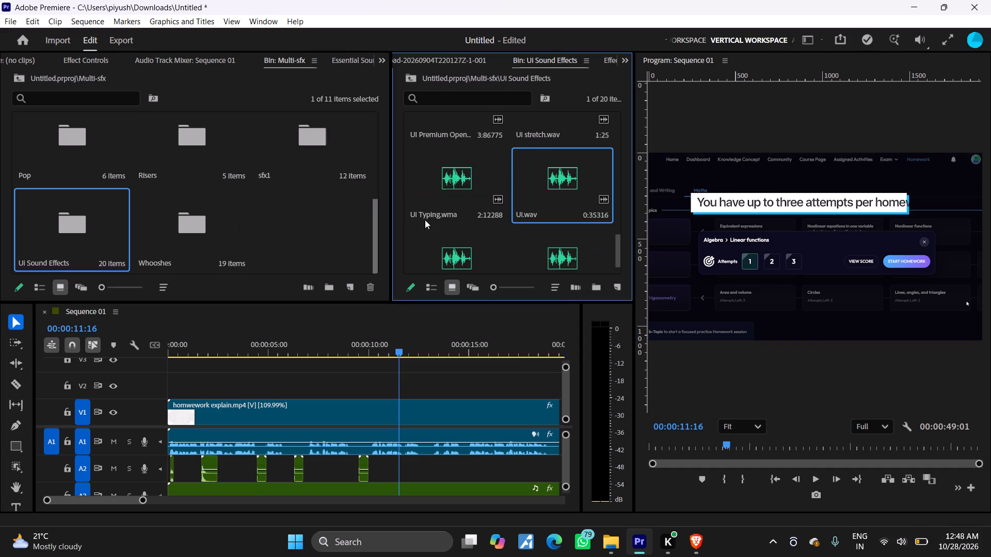
pyautogui.scroll(-9, 461, 234)
pyautogui.click(432, 153)
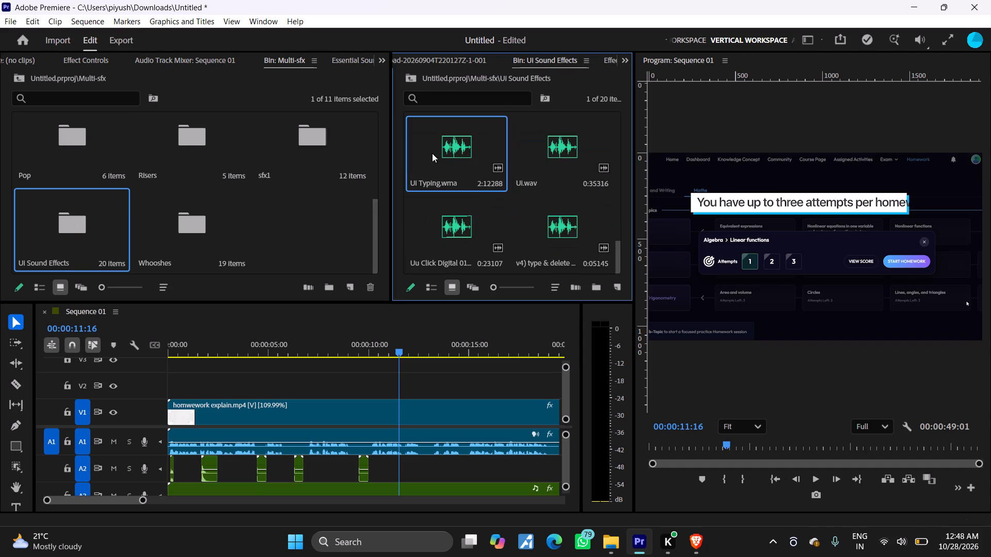
pyautogui.press('space')
pyautogui.click(533, 230)
pyautogui.press('space')
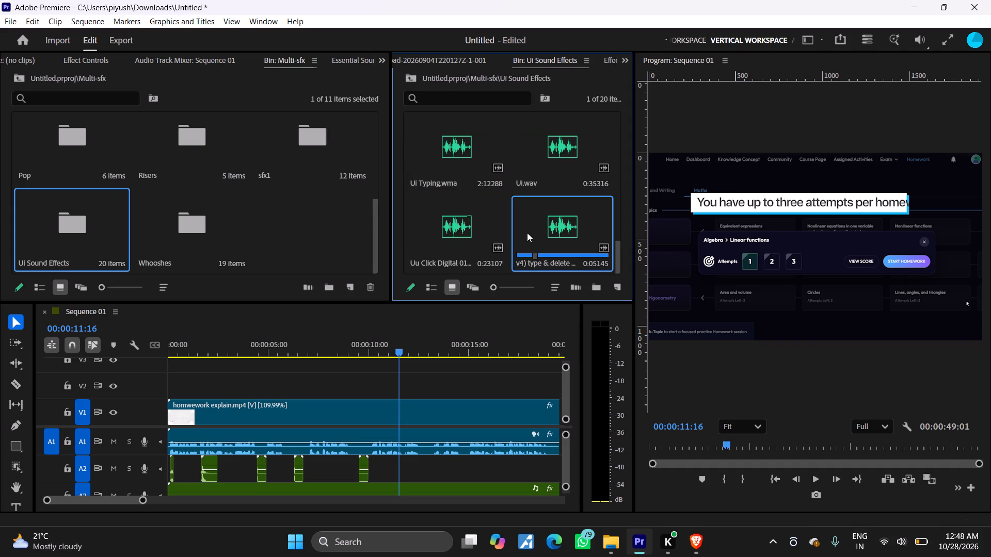
pyautogui.press('space')
pyautogui.click(419, 230)
pyautogui.press('space')
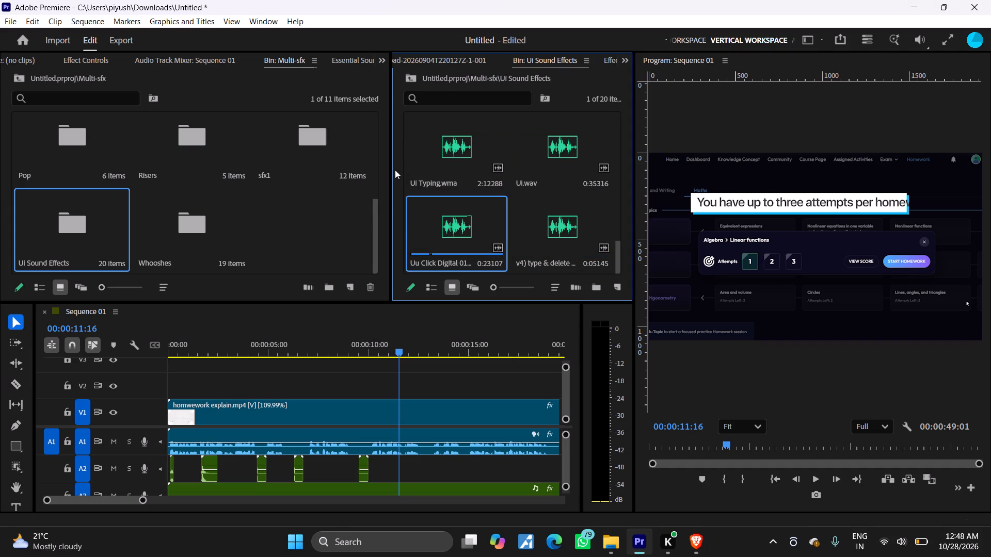
pyautogui.click(537, 156)
pyautogui.press('space')
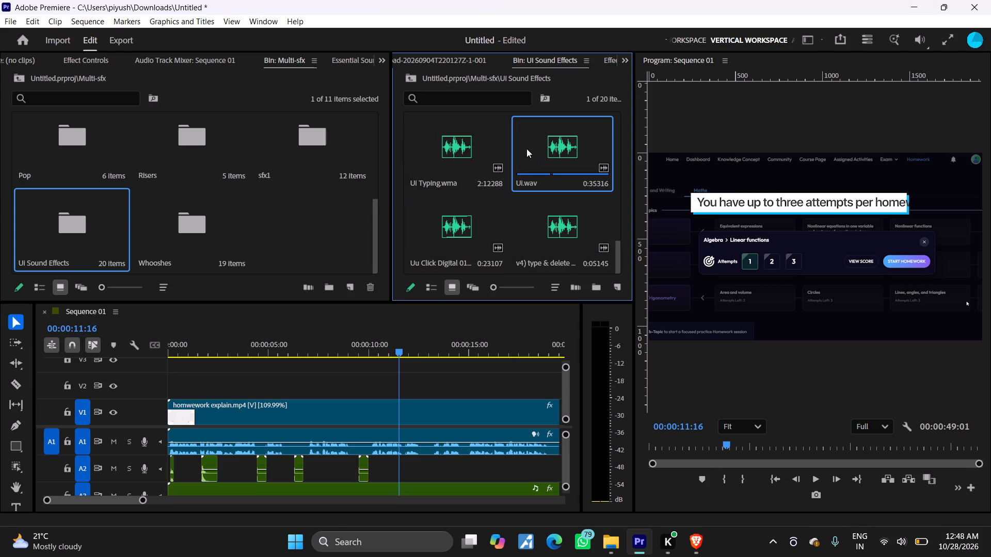
# Audition UI stretch.wav, UI Premium Open, UI Glitch Flicker, UI Granular Button and UI Open.wav in the UI Sound Effects bin.
pyautogui.scroll(1, 546, 181)
pyautogui.click(535, 151)
pyautogui.press('space')
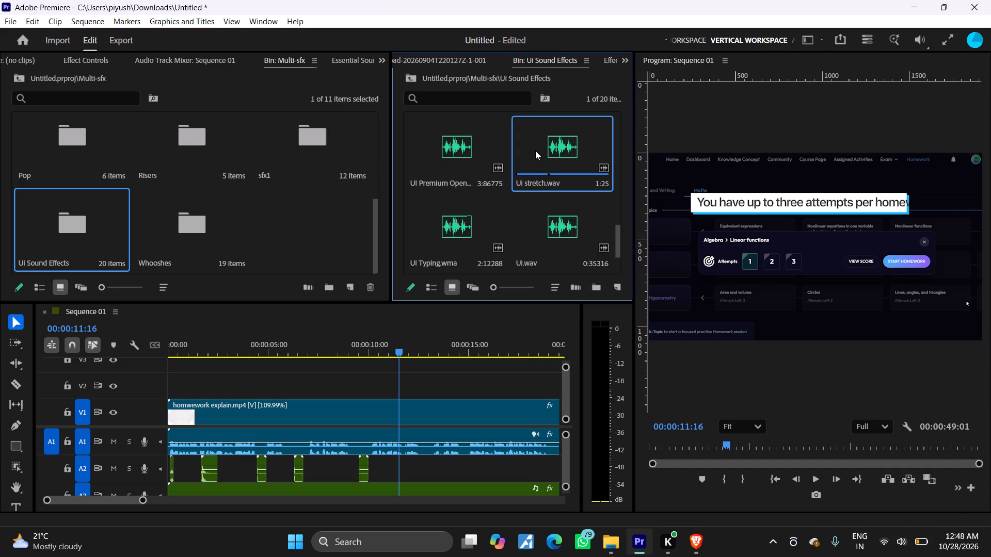
pyautogui.click(425, 149)
pyautogui.press('space')
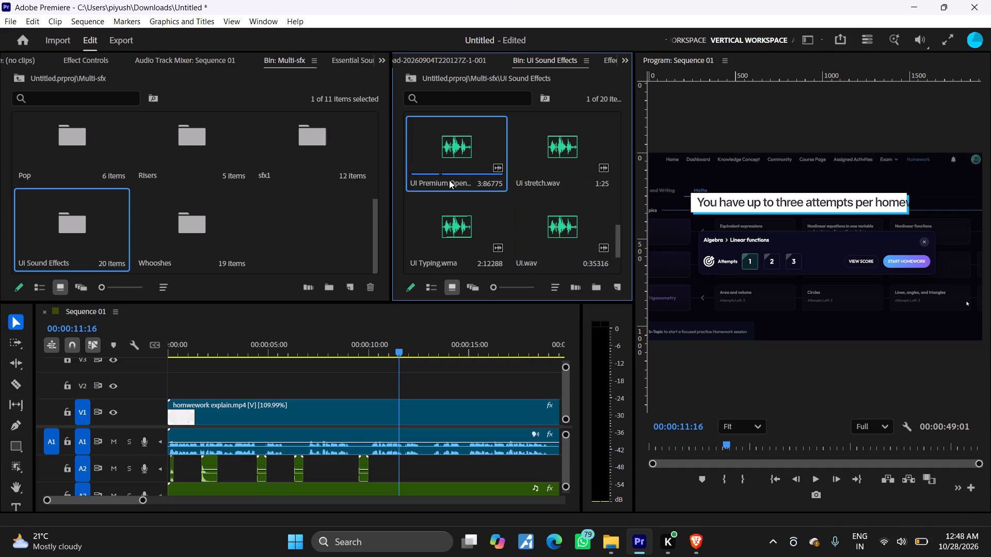
pyautogui.scroll(2, 451, 196)
pyautogui.click(435, 158)
pyautogui.press('space')
pyautogui.click(544, 152)
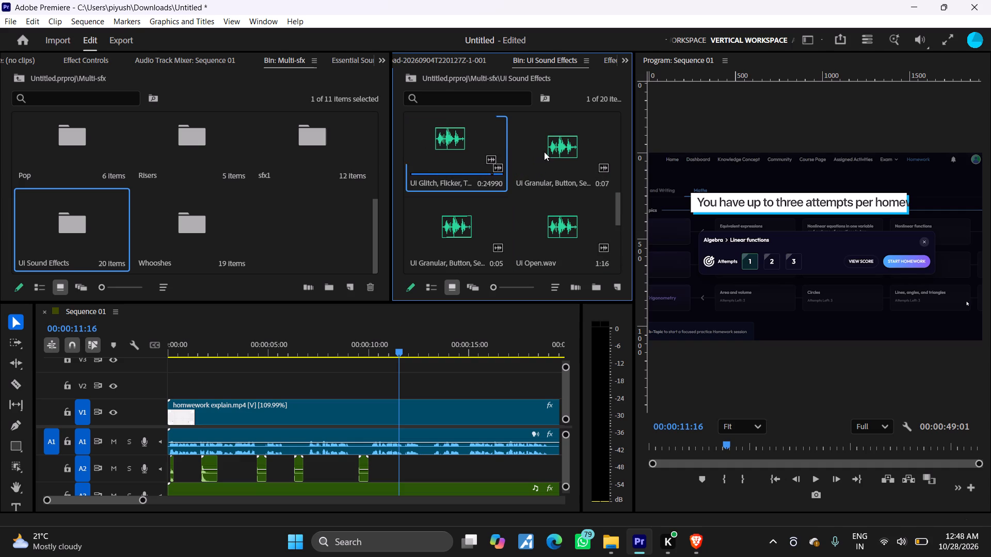
pyautogui.press('space')
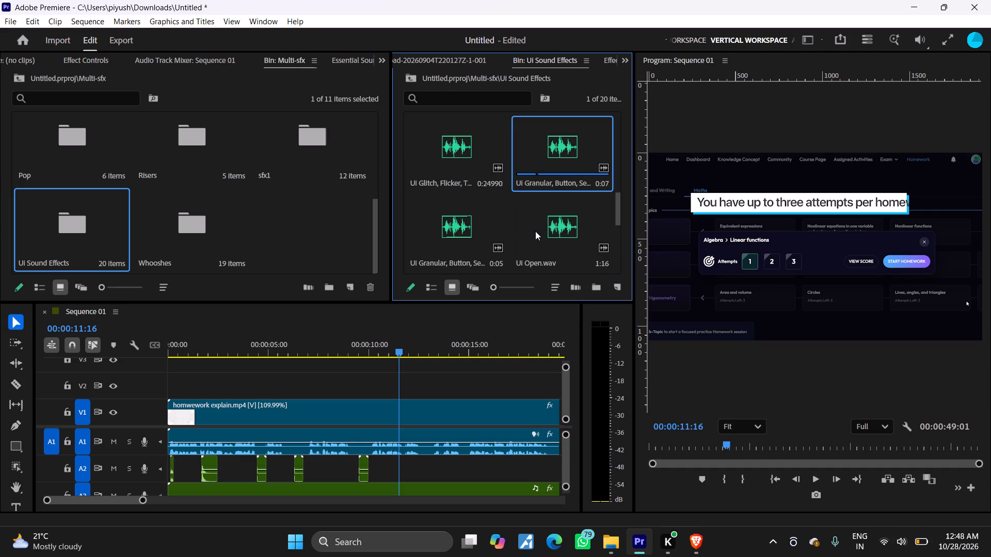
pyautogui.click(534, 231)
pyautogui.press('space')
# Audition UI Click Digital 04, UI Click Digital 03, UI Beatbox Click 01 and UI button.wav in the UI Sound Effects bin.
pyautogui.scroll(4, 534, 231)
pyautogui.click(533, 217)
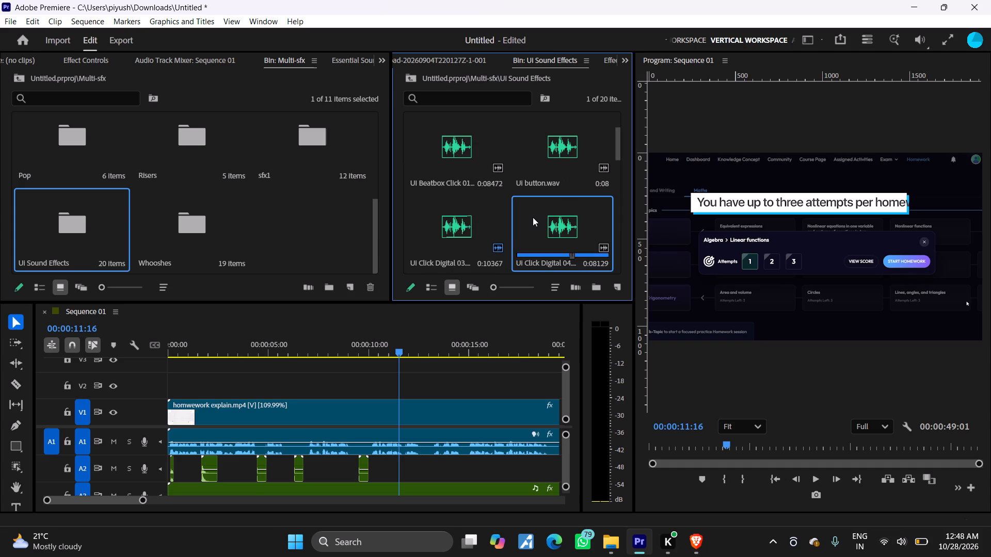
pyautogui.press('space')
pyautogui.click(419, 219)
pyautogui.press('space')
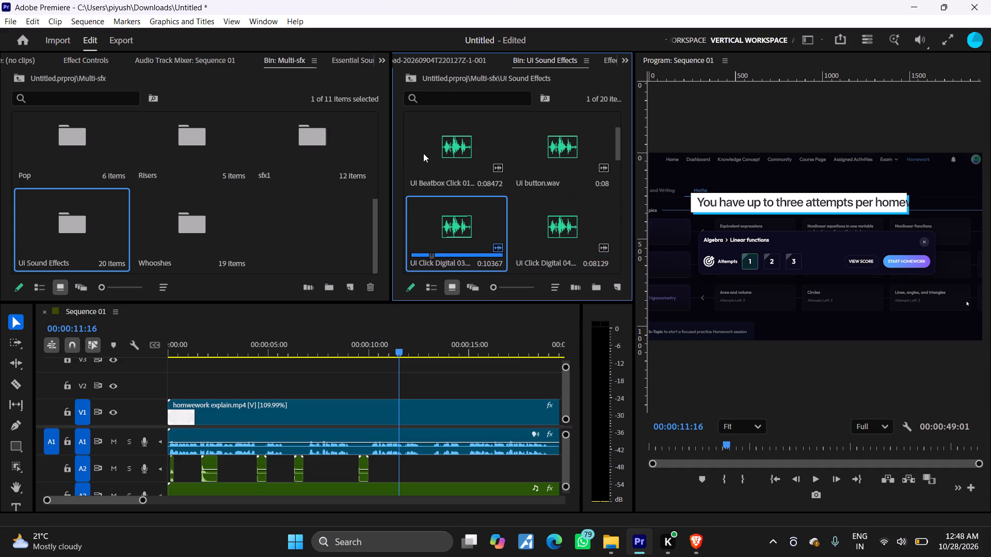
pyautogui.click(423, 153)
pyautogui.press('space')
pyautogui.click(540, 144)
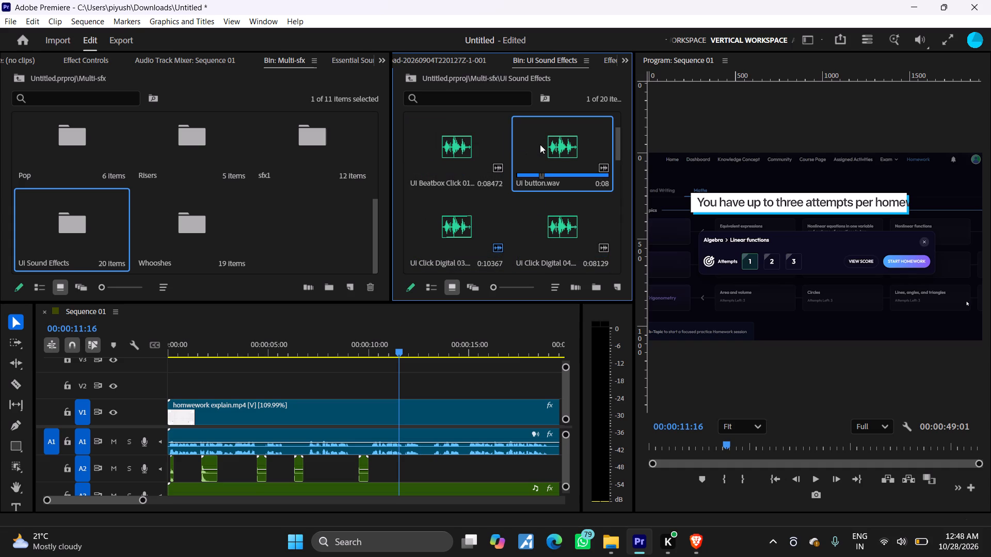
pyautogui.press('space')
pyautogui.scroll(2, 535, 179)
# Play back the sequence from about 7.6 seconds through the three-attempts text animation, stopping at 00:00:11:19.
pyautogui.moveTo(393, 354); pyautogui.dragTo(323, 372)
pyautogui.press('space')
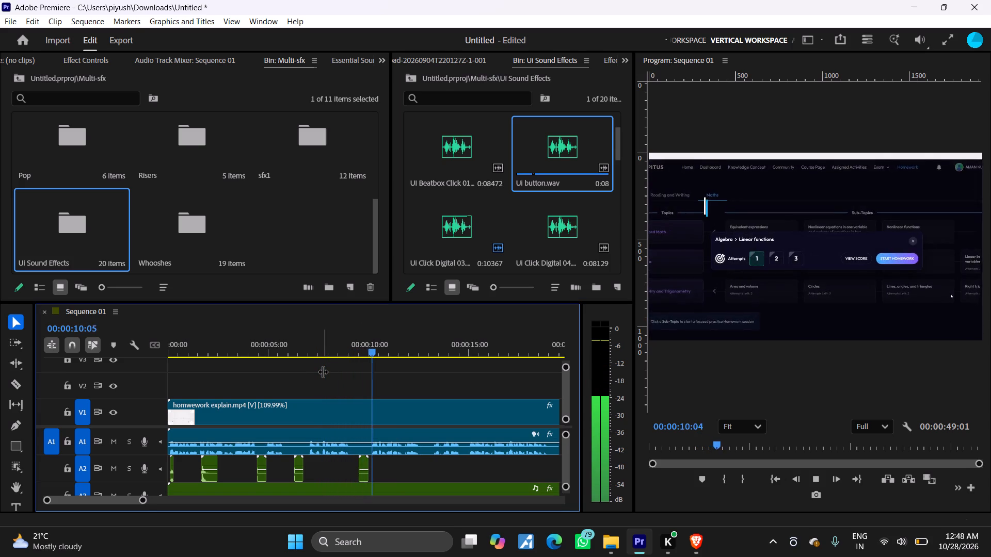
pyautogui.press('space')
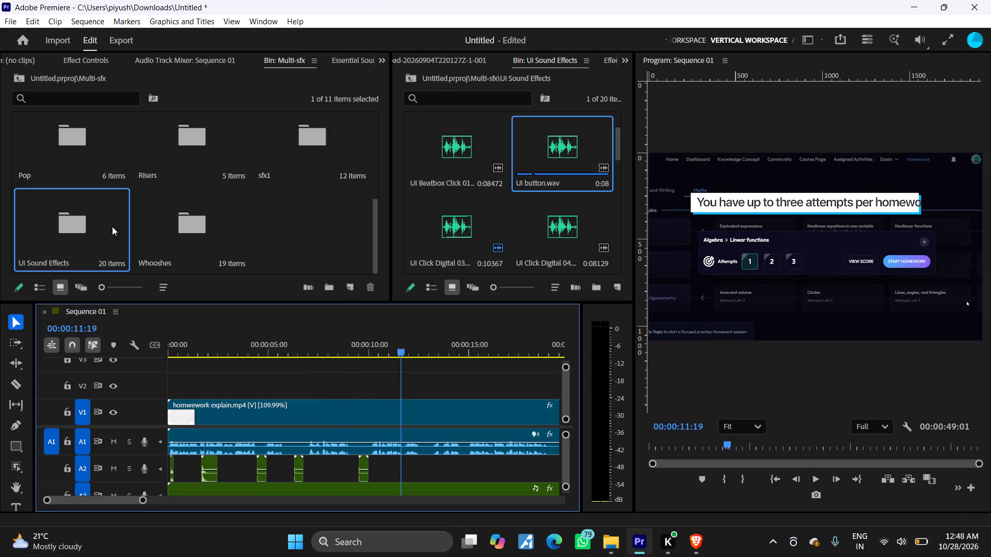
# Open the Whooshes bin and audition Smooth Like A But..., Whoosh Deep Ligh..., Smooth And Fast and Slow And Smooth.
pyautogui.doubleClick(182, 226)
pyautogui.scroll(-6, 466, 199)
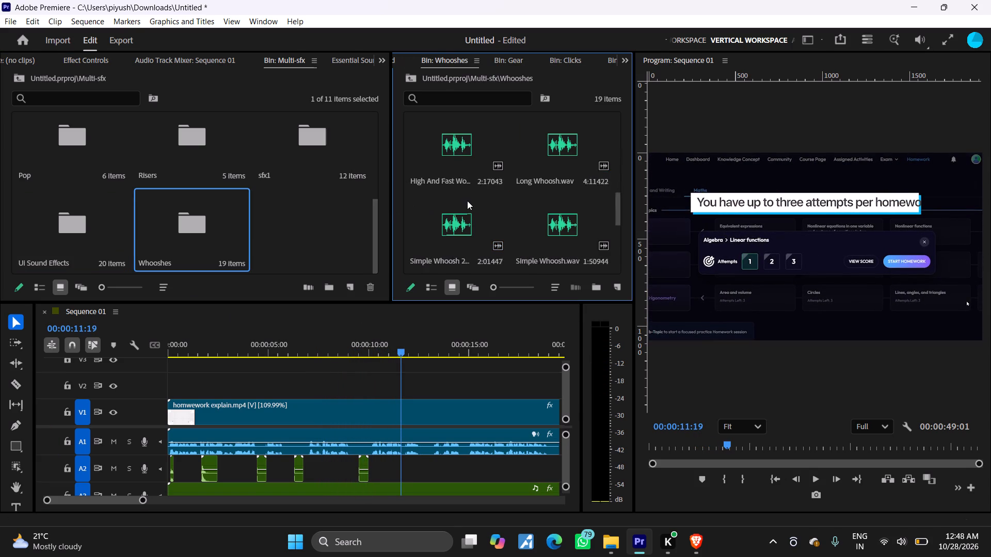
pyautogui.scroll(-6, 467, 201)
pyautogui.click(424, 149)
pyautogui.press('space')
pyautogui.press('space')
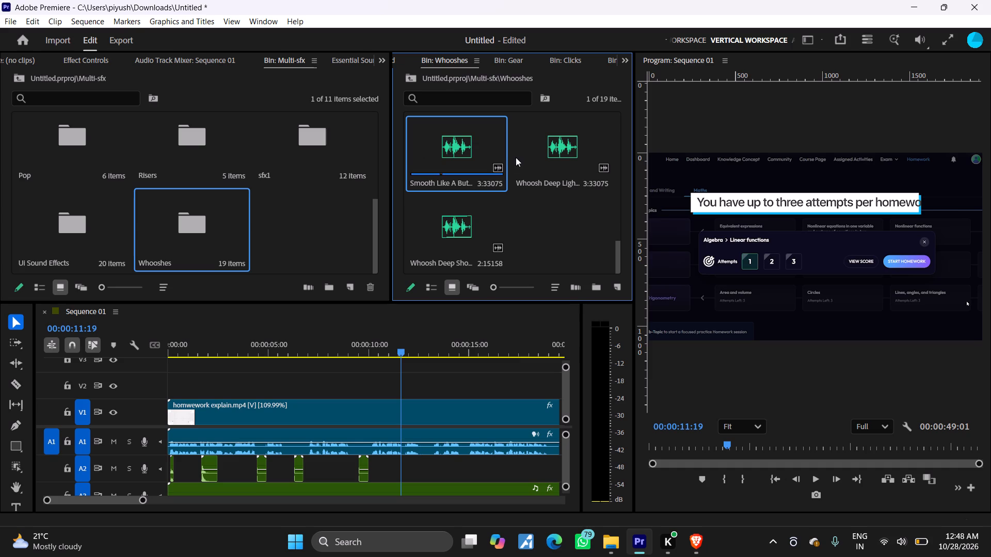
pyautogui.click(522, 157)
pyautogui.press('space')
pyautogui.scroll(1, 545, 227)
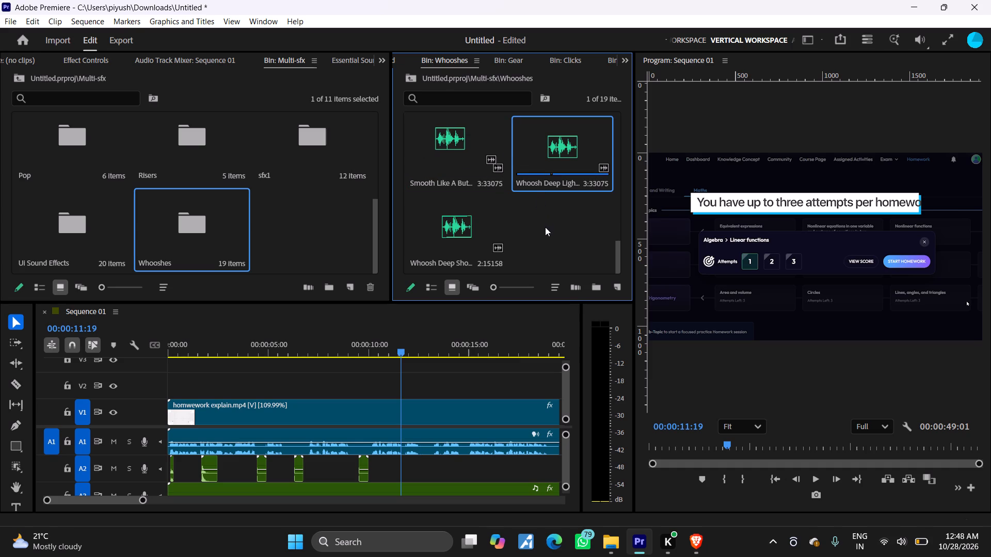
pyautogui.click(537, 162)
pyautogui.press('space')
pyautogui.click(420, 148)
pyautogui.press('space')
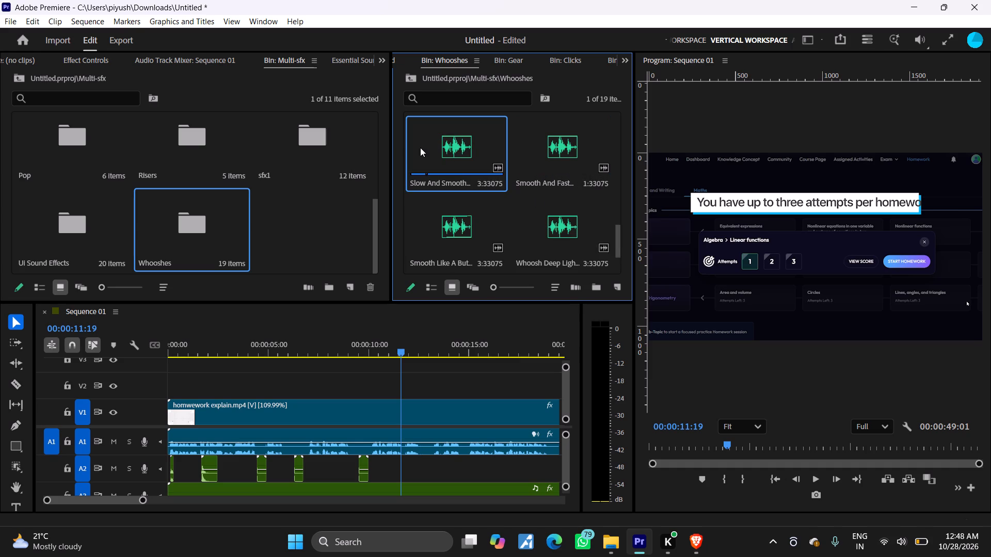
pyautogui.press('space')
# Place the Slow And Smooth whoosh on A2 at 00:00:11:19, trim its end to about 13 seconds and play it back.
pyautogui.moveTo(449, 148); pyautogui.dragTo(402, 474)
pyautogui.moveTo(472, 465); pyautogui.dragTo(428, 469)
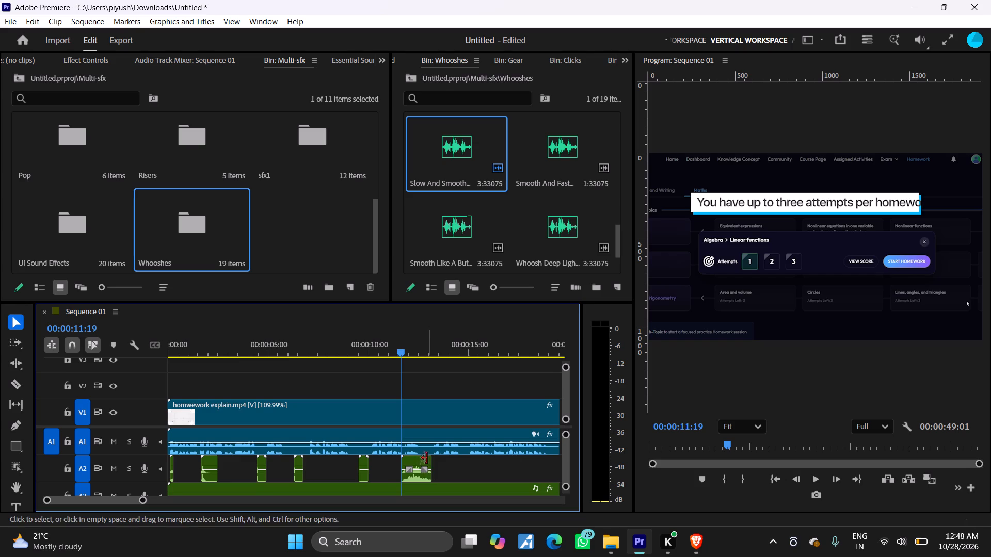
pyautogui.press('space')
pyautogui.press('space')
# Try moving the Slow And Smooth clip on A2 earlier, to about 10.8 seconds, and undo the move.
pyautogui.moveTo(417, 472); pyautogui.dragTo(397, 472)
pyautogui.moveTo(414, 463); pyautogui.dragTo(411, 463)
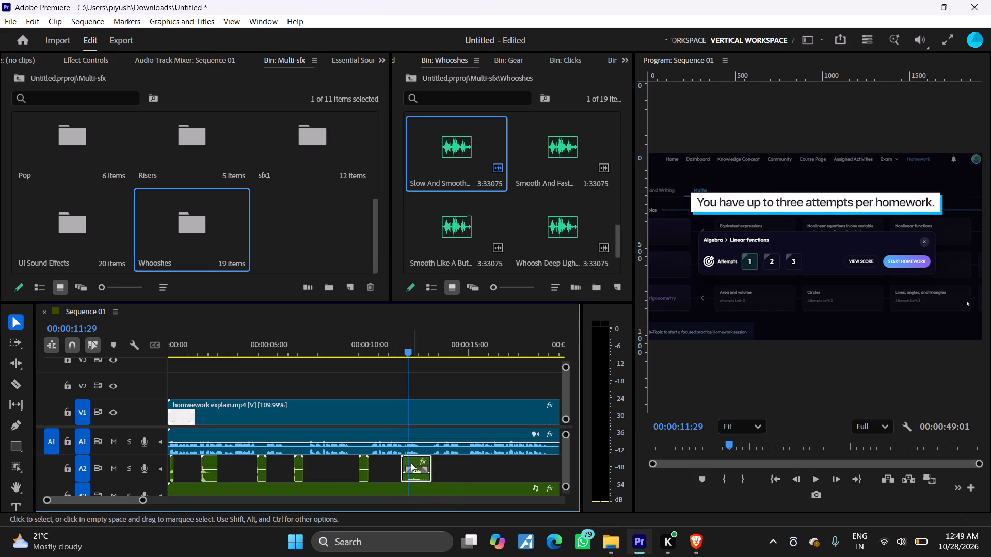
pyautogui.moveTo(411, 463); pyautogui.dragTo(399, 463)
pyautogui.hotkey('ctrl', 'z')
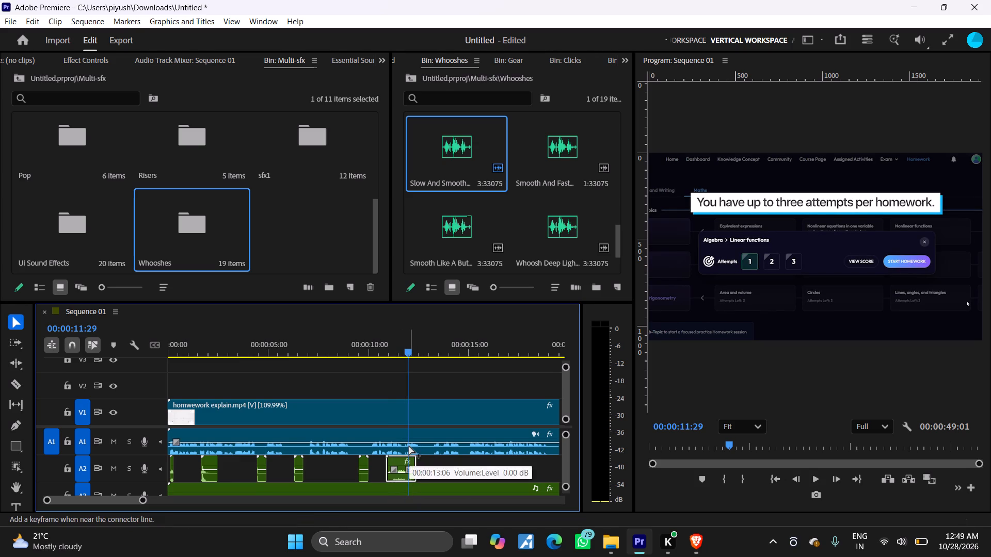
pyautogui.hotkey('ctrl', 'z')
# Move the Slow And Smooth clip on A2 to start at about 10.3 seconds and play back that section.
pyautogui.moveTo(414, 460); pyautogui.dragTo(401, 460)
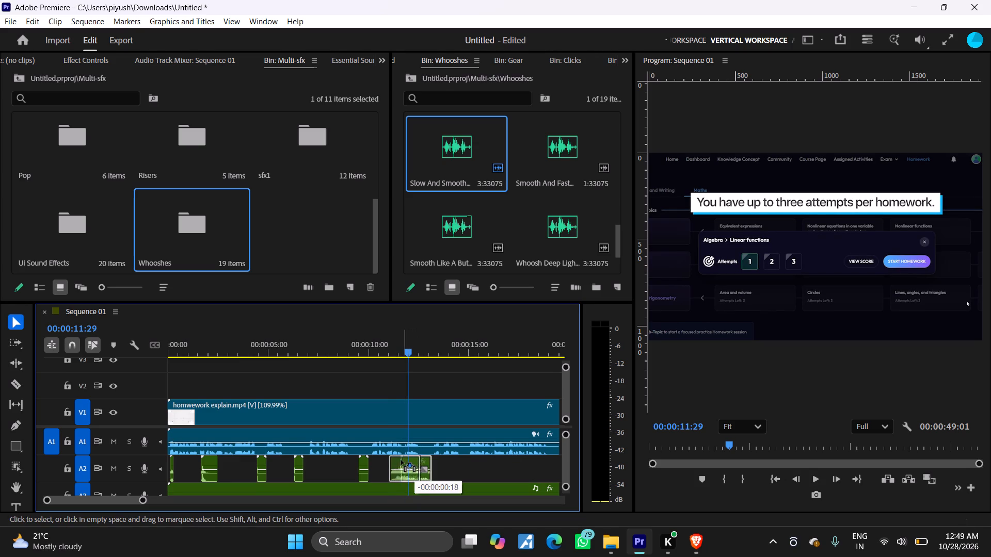
pyautogui.moveTo(401, 460); pyautogui.dragTo(396, 460)
pyautogui.moveTo(405, 339); pyautogui.dragTo(360, 361)
pyautogui.press('space')
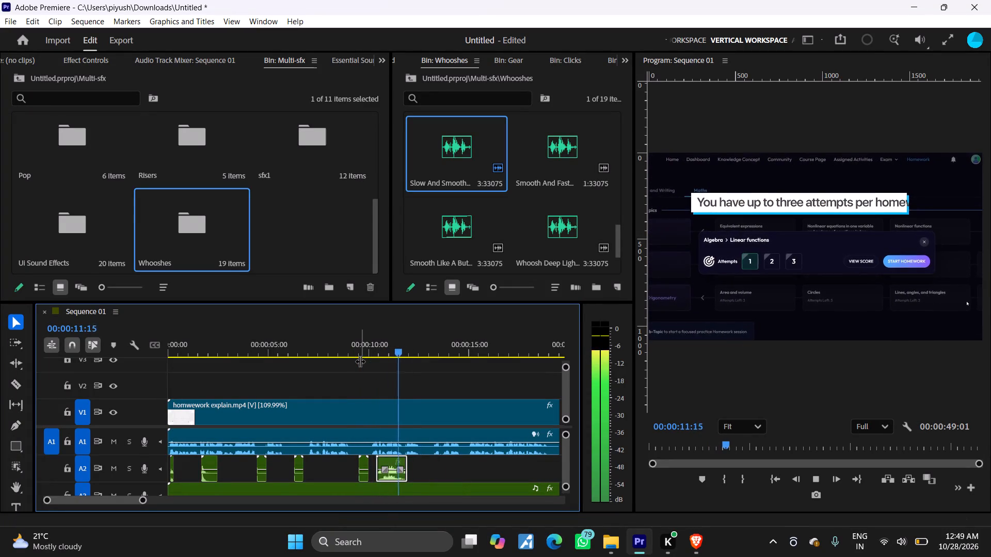
pyautogui.press('space')
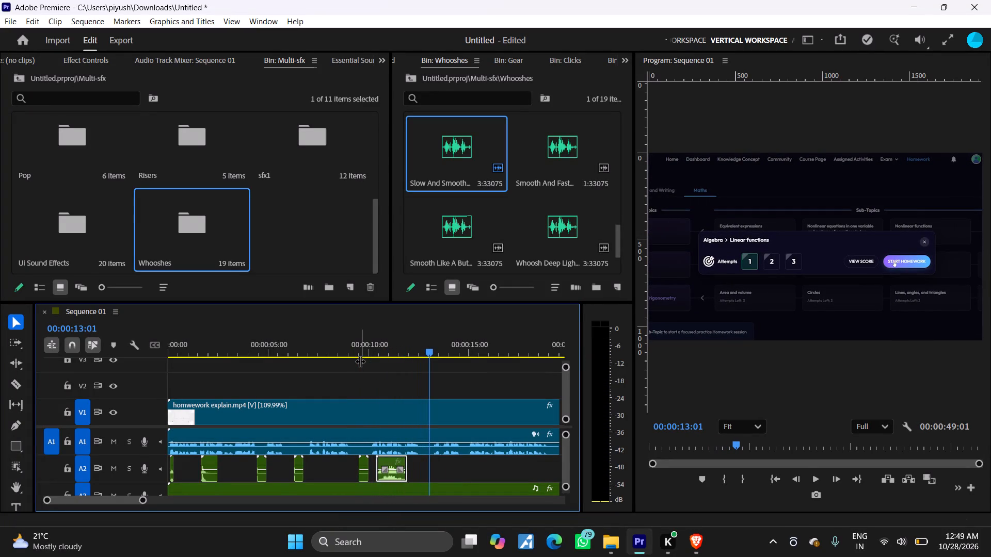
# Extend the end of the Slow And Smooth clip on A2 to about 12.6 seconds and play back that section.
pyautogui.moveTo(407, 461); pyautogui.dragTo(421, 462)
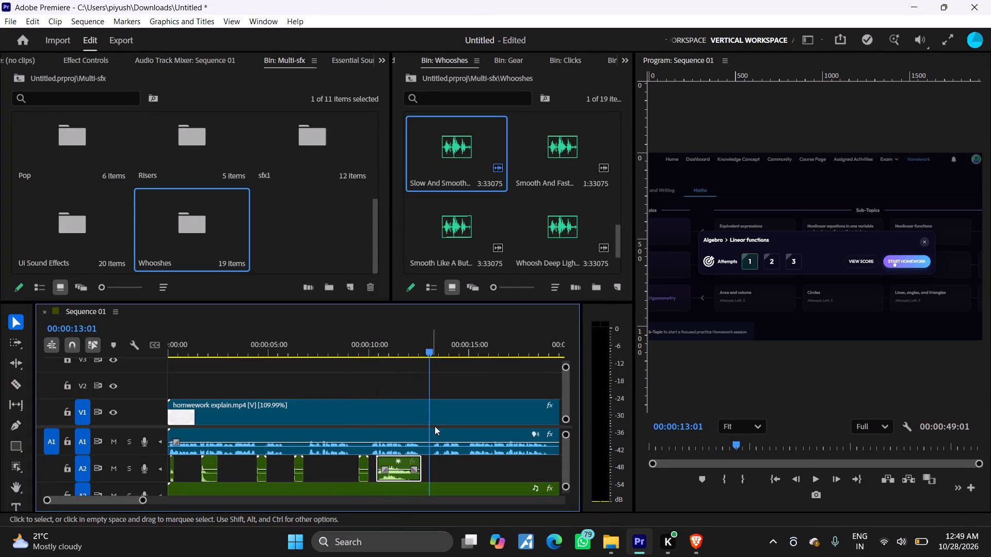
pyautogui.moveTo(428, 355); pyautogui.dragTo(378, 368)
pyautogui.press('space')
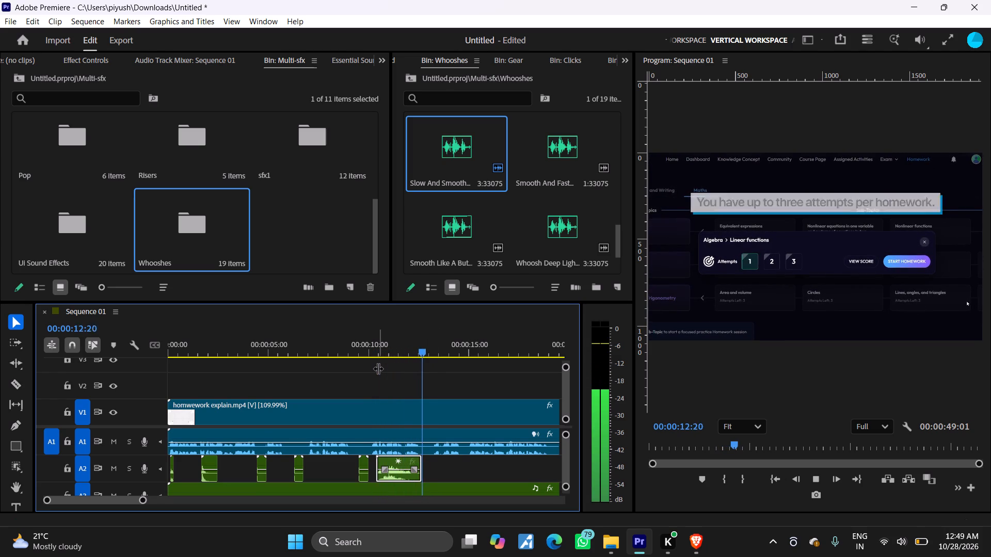
pyautogui.press('space')
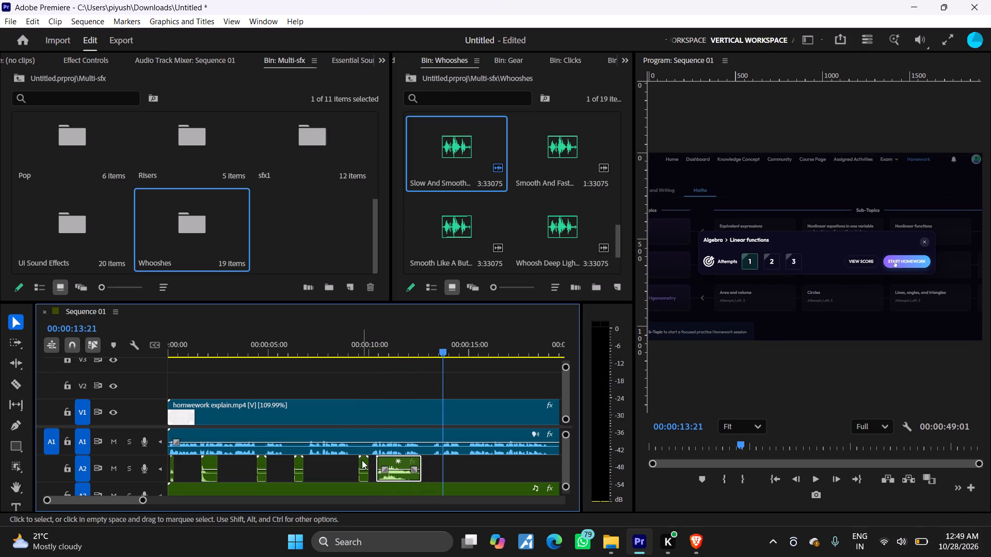
# Duplicate the Smooth Pop clip at 00:00:09:16 to 00:00:13:21 on A2 and play back from there to 00:00:18:05.
pyautogui.moveTo(362, 462); pyautogui.dragTo(408, 466)
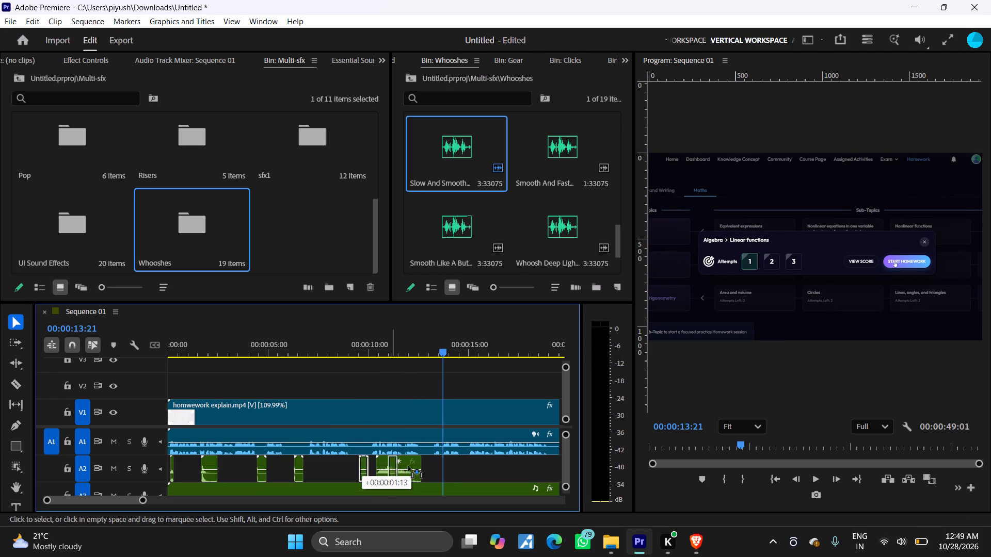
pyautogui.moveTo(408, 466); pyautogui.dragTo(441, 468)
pyautogui.press('space')
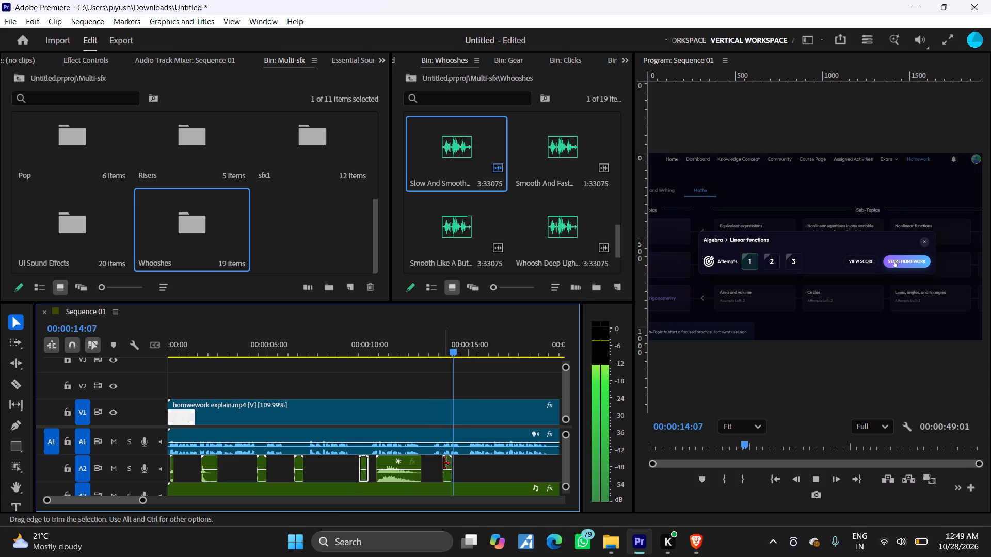
pyautogui.press('space')
pyautogui.moveTo(465, 350); pyautogui.dragTo(439, 358)
pyautogui.press('space')
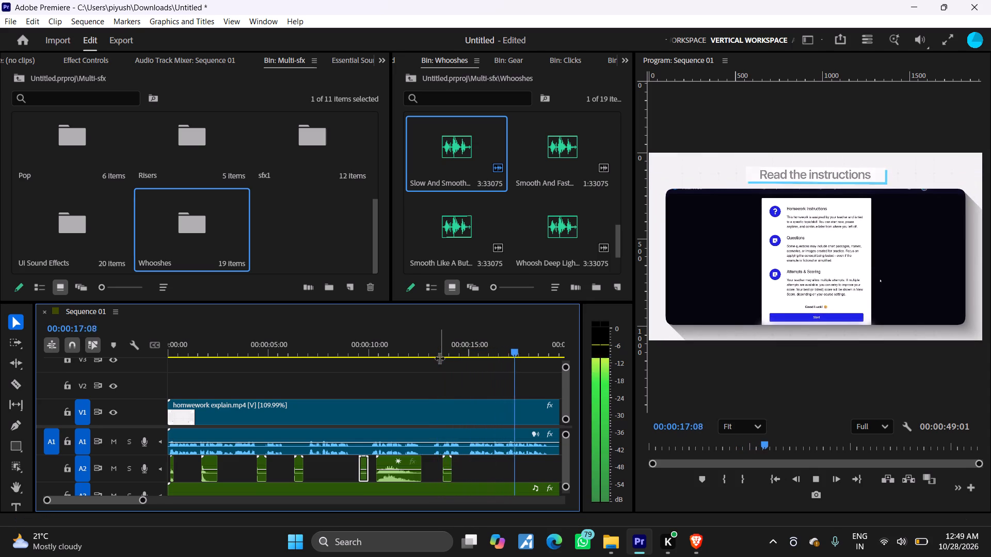
pyautogui.press('space')
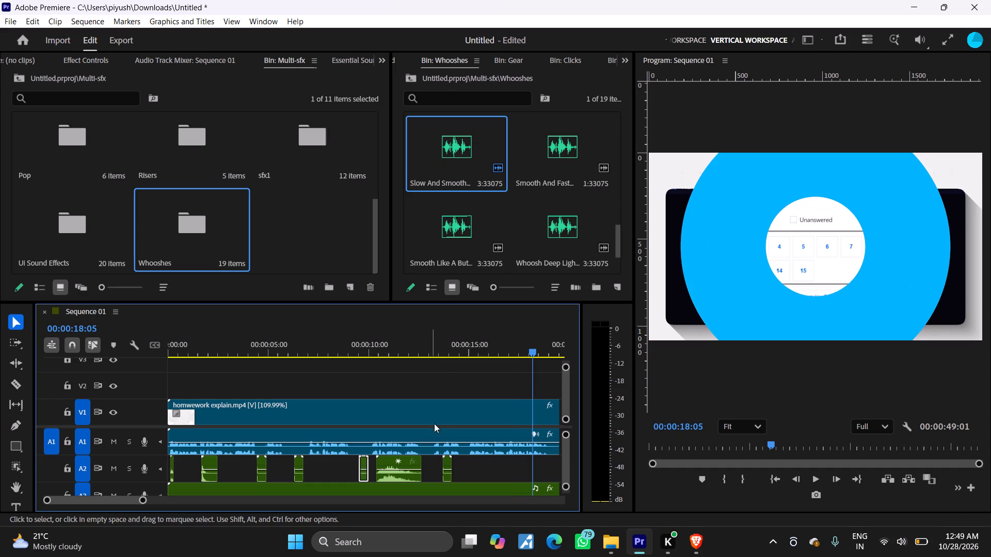
# Duplicate the clip at 00:00:13:21 on A2 so the copy ends at 00:00:18:05, and play back the circle transition.
pyautogui.click(447, 461)
pyautogui.keyDown('alt'); pyautogui.moveTo(447, 461); pyautogui.dragTo(468, 461); pyautogui.keyUp('alt')
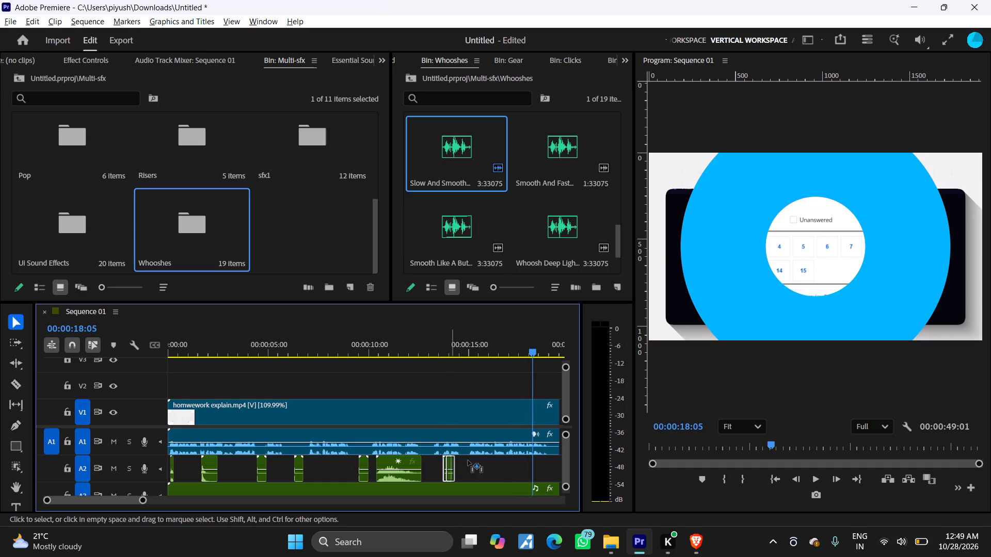
pyautogui.keyDown('alt'); pyautogui.moveTo(468, 461); pyautogui.dragTo(527, 467); pyautogui.keyUp('alt')
pyautogui.moveTo(535, 349); pyautogui.dragTo(516, 353)
pyautogui.press('space')
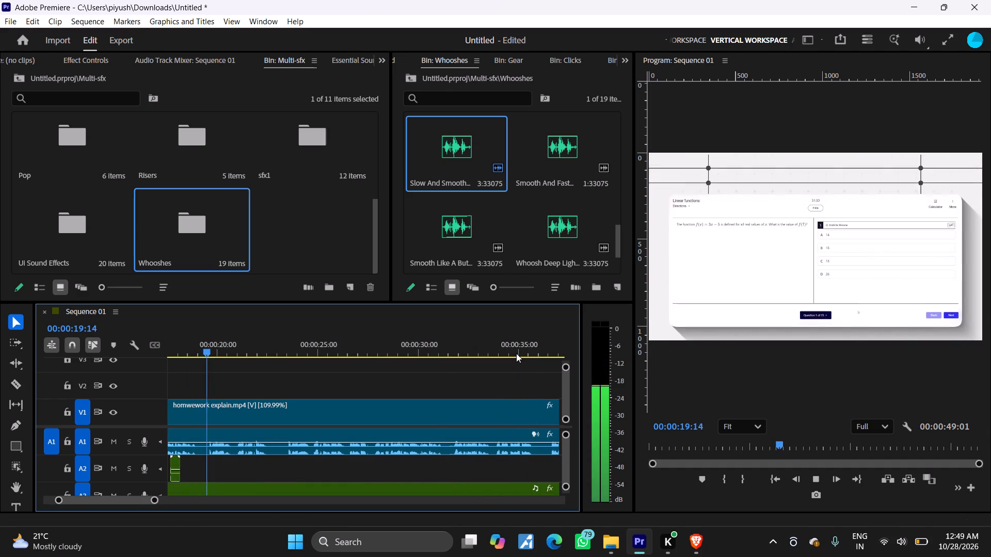
pyautogui.press('space')
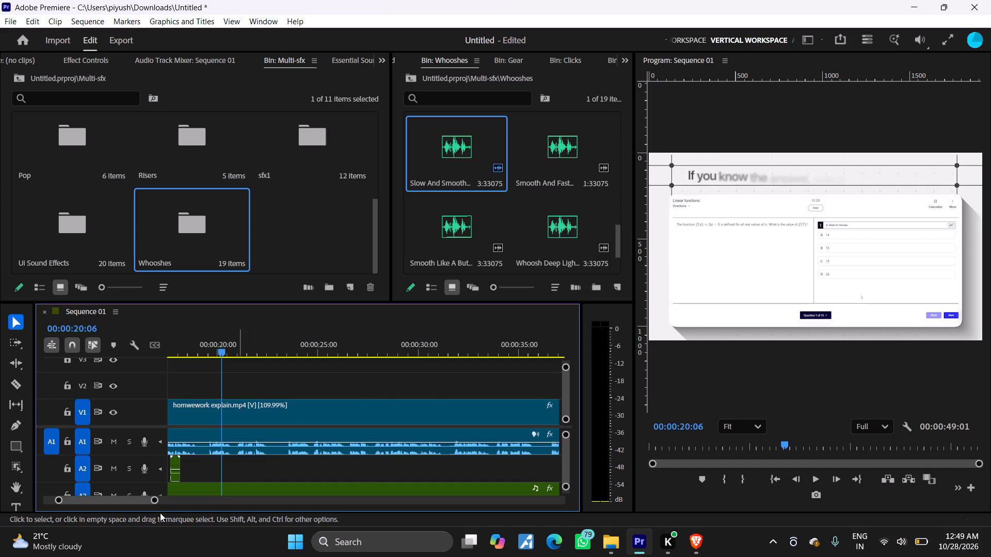
# Audition Whoosh Deep Ligh... and Fast Whoosh .wav in the Whooshes bin for the text animation at 00:00:20:06.
pyautogui.moveTo(152, 501); pyautogui.dragTo(177, 501)
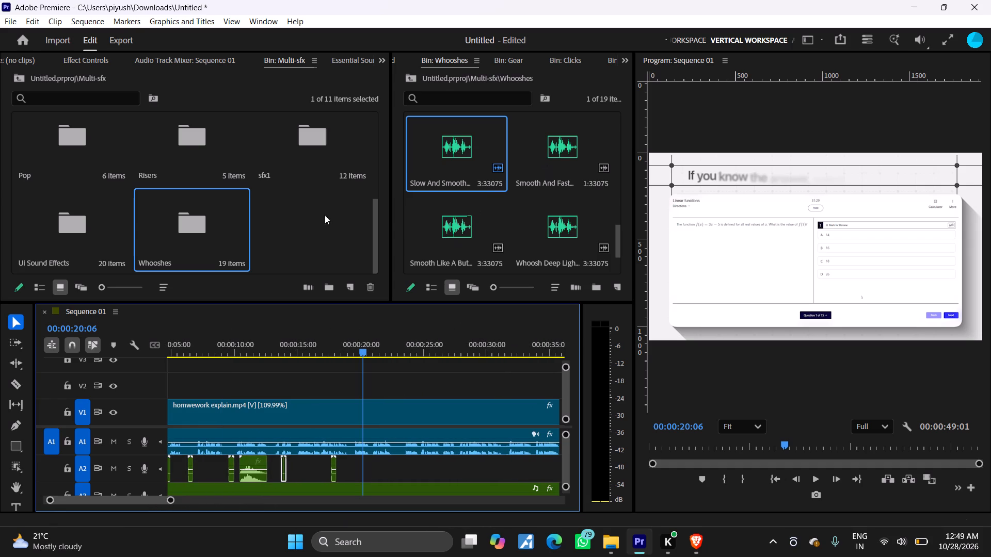
pyautogui.click(45, 225)
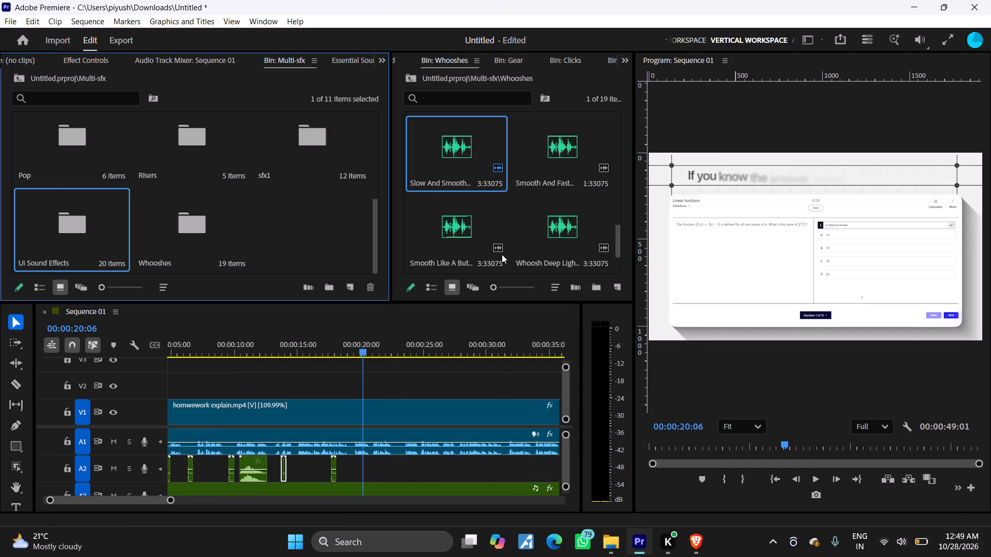
pyautogui.click(538, 240)
pyautogui.press('space')
pyautogui.press('space')
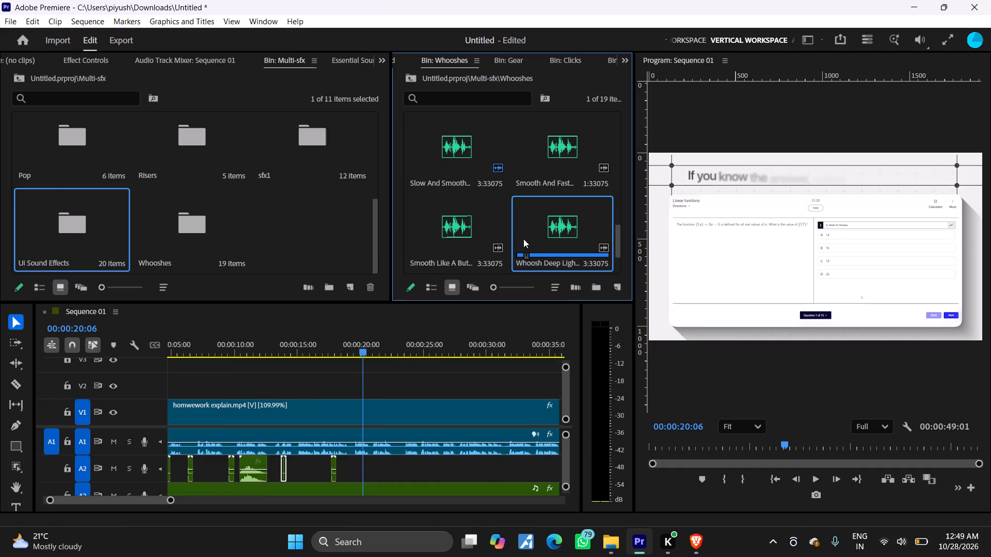
pyautogui.scroll(4, 522, 231)
pyautogui.click(530, 163)
pyautogui.press('space')
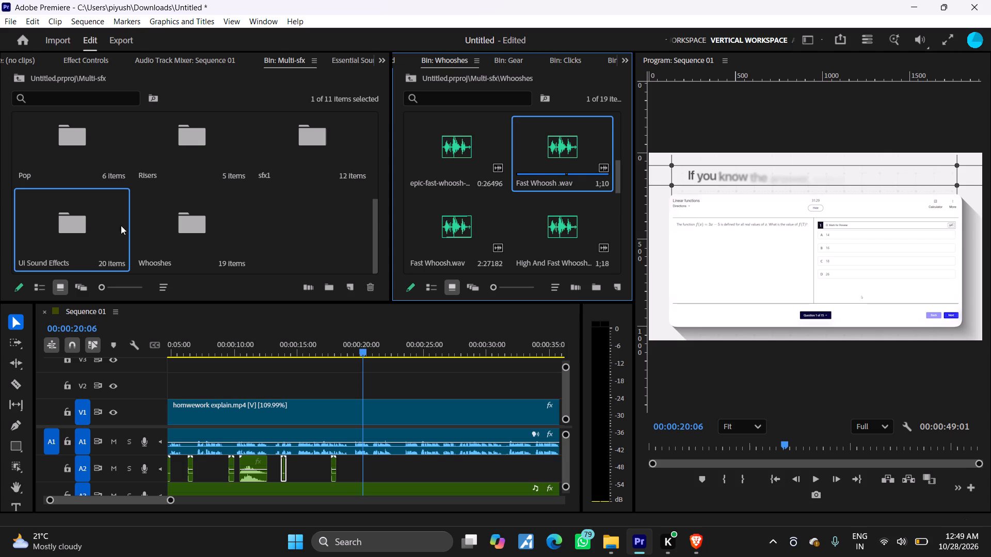
# Audition the epic-fast-whoosh clip in the Whooshes bin.
pyautogui.click(58, 224)
pyautogui.click(58, 224)
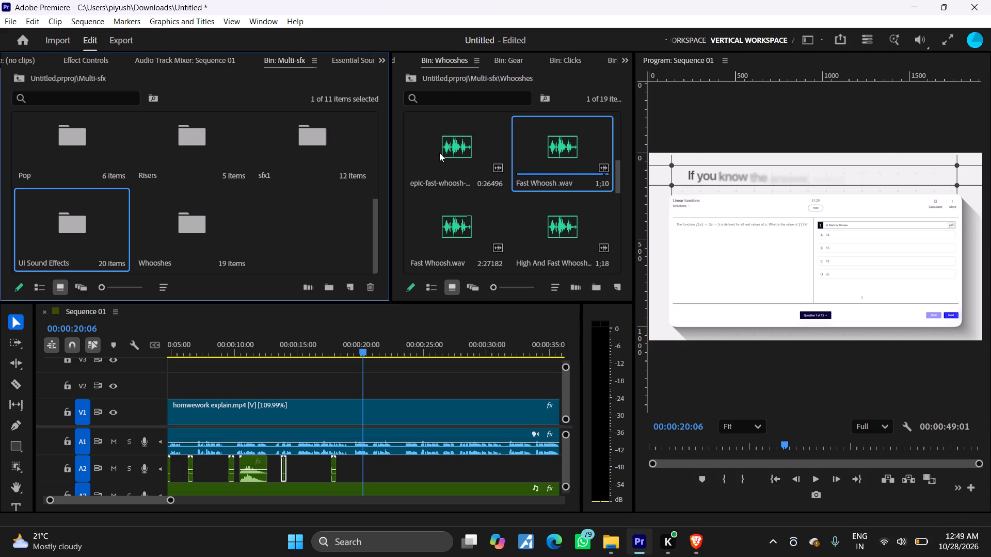
pyautogui.click(439, 153)
pyautogui.press('space')
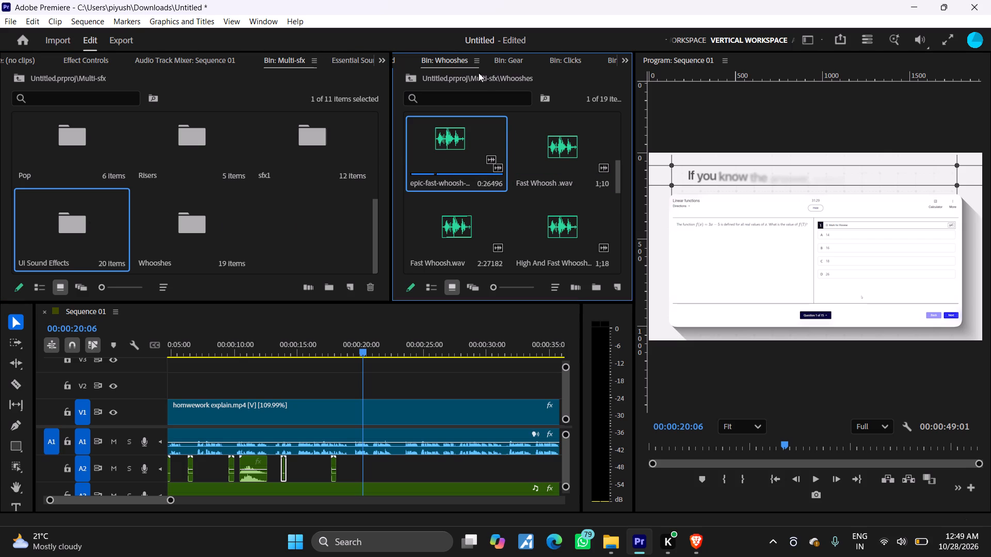
# Open the UI Sound Effects bin and audition its first sounds, from UI Beatbox Click 01 through UI Click.wma and UI Digital Click.wav.
pyautogui.click(283, 226)
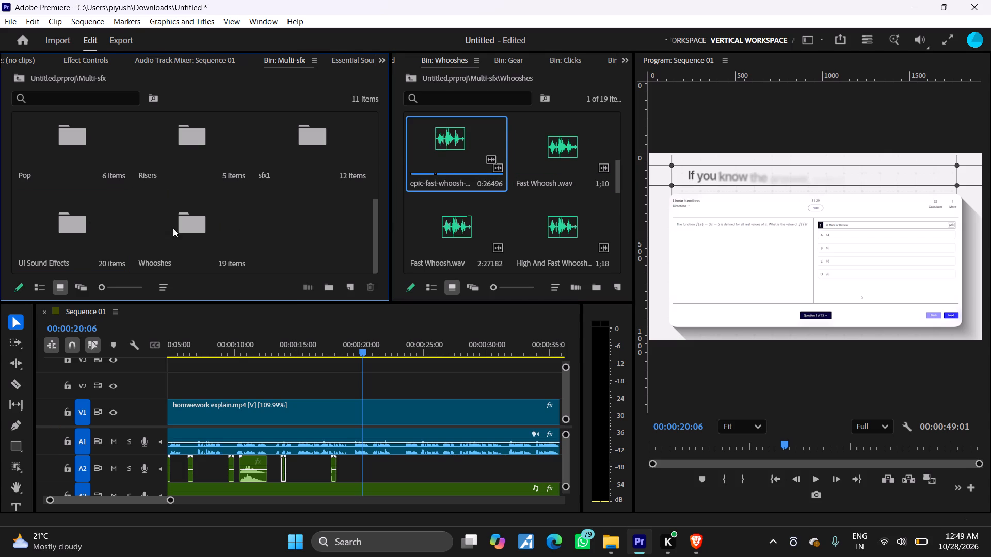
pyautogui.doubleClick(78, 227)
pyautogui.click(445, 142)
pyautogui.press('space')
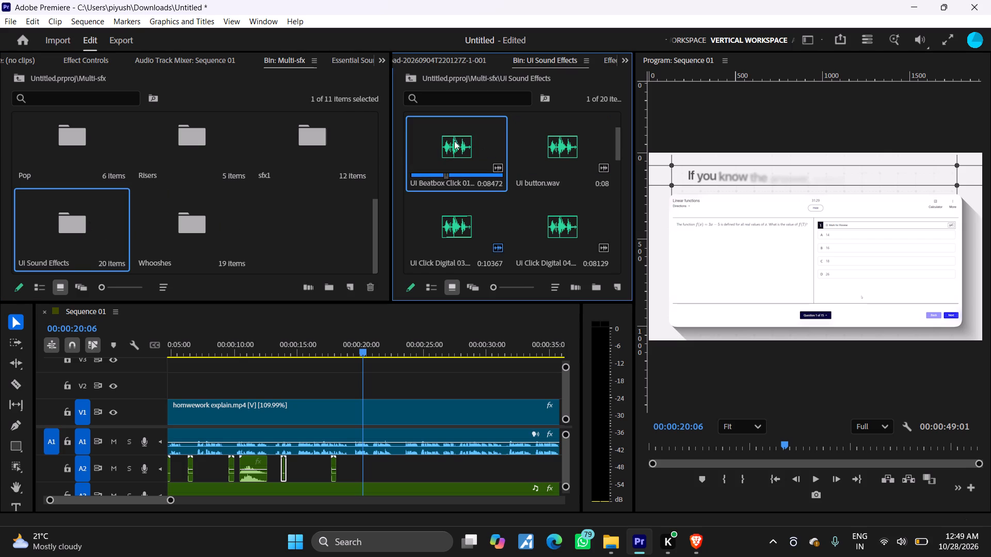
pyautogui.click(527, 141)
pyautogui.press('space')
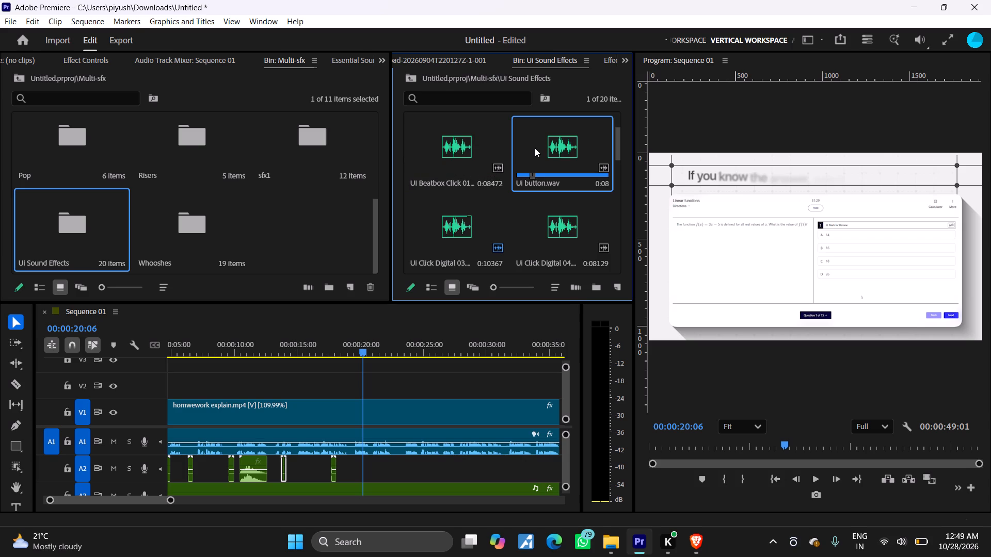
pyautogui.click(531, 226)
pyautogui.press('space')
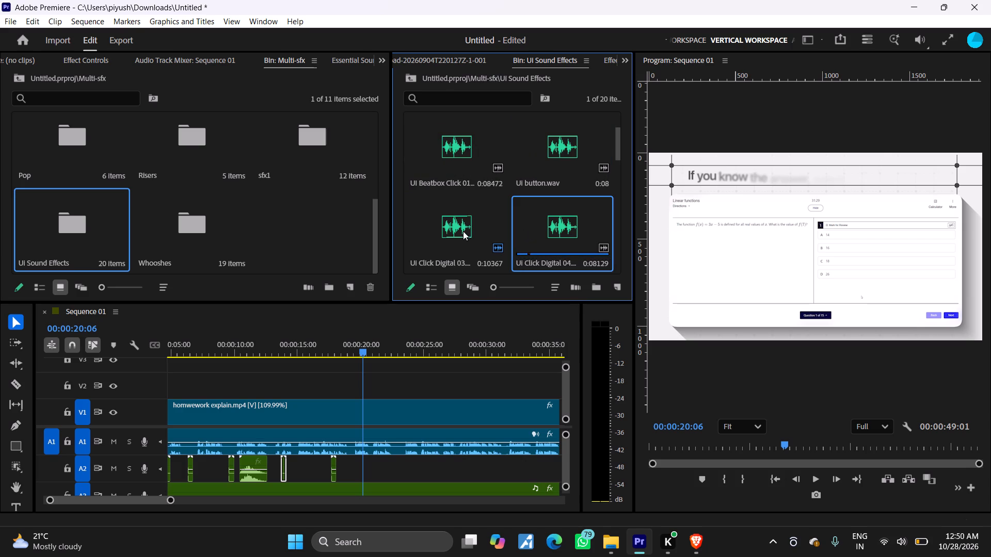
pyautogui.click(420, 232)
pyautogui.press('space')
pyautogui.scroll(-1, 460, 237)
pyautogui.click(423, 220)
pyautogui.press('space')
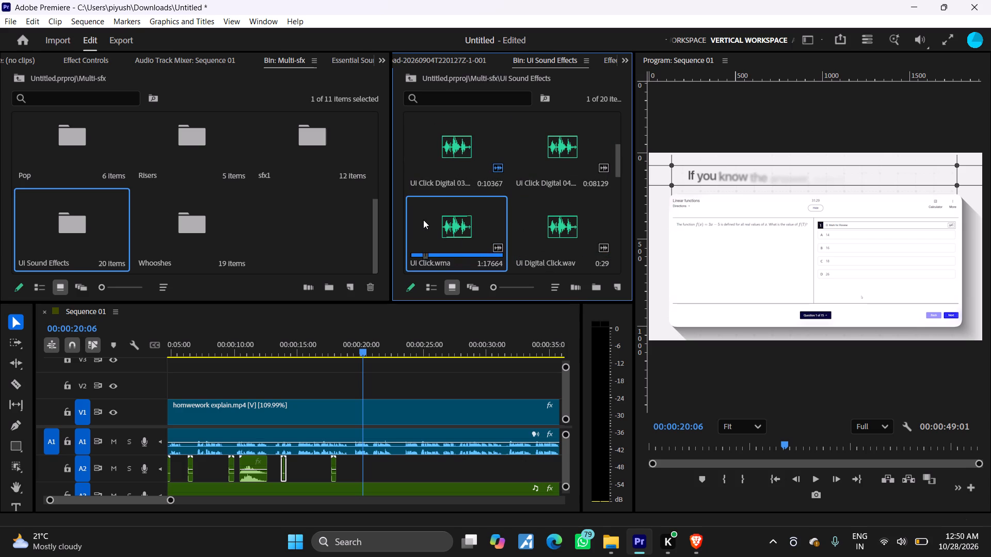
pyautogui.click(534, 227)
pyautogui.press('space')
# Audition UI Glitch Click.wav, UI Enter.wav, the two UI Granular, Button sounds and UI Open.wav in the UI Sound Effects bin.
pyautogui.scroll(-1, 534, 227)
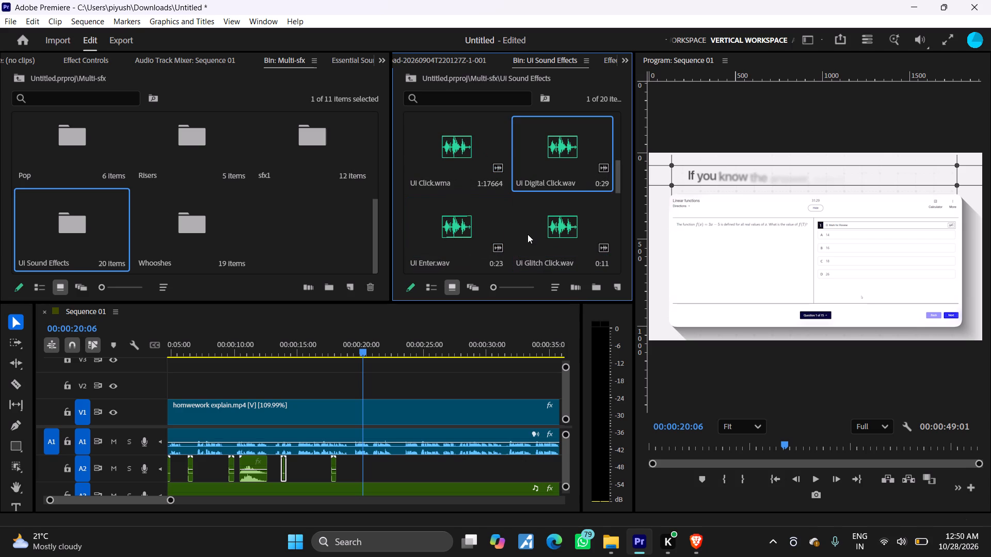
pyautogui.click(525, 236)
pyautogui.press('space')
pyautogui.click(425, 232)
pyautogui.press('space')
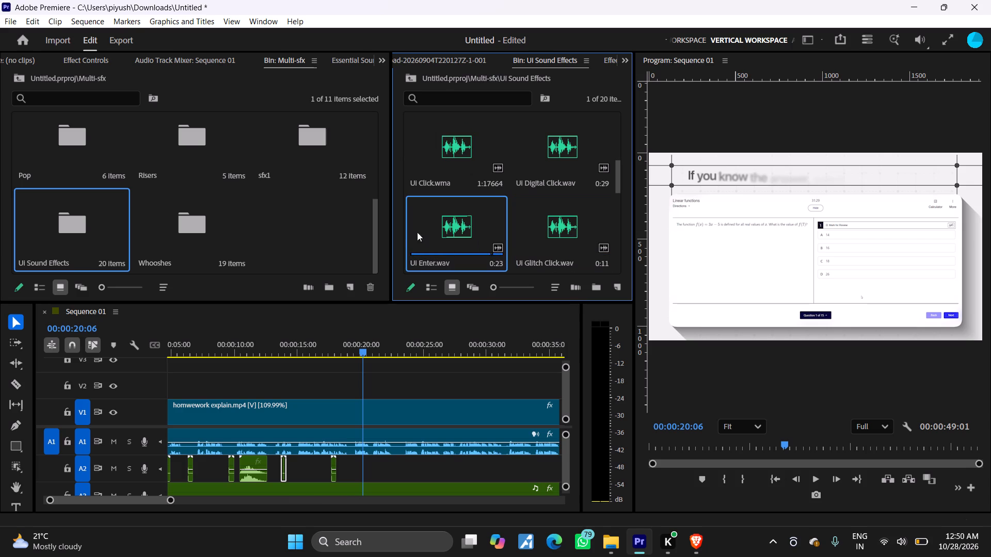
pyautogui.click(410, 232)
pyautogui.press('space')
pyautogui.scroll(-1, 545, 237)
pyautogui.click(527, 238)
pyautogui.press('space')
pyautogui.scroll(-1, 487, 235)
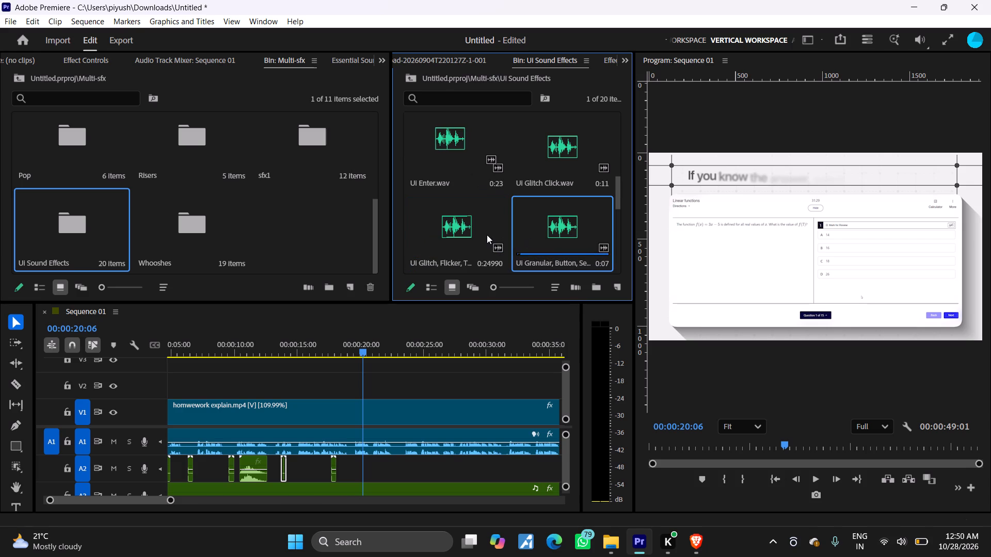
pyautogui.click(436, 229)
pyautogui.press('space')
pyautogui.click(516, 225)
pyautogui.press('space')
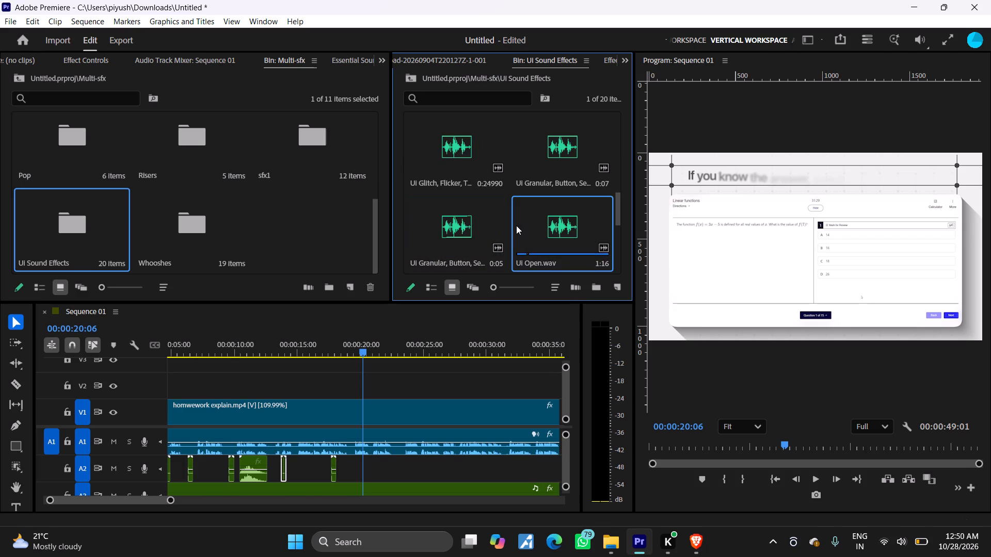
# Audition UI stretch.wav, UI Premium Open, UI Typing.wma, UI.wav and v4) type & delete in the UI Sound Effects bin.
pyautogui.scroll(-1, 528, 231)
pyautogui.click(525, 234)
pyautogui.press('space')
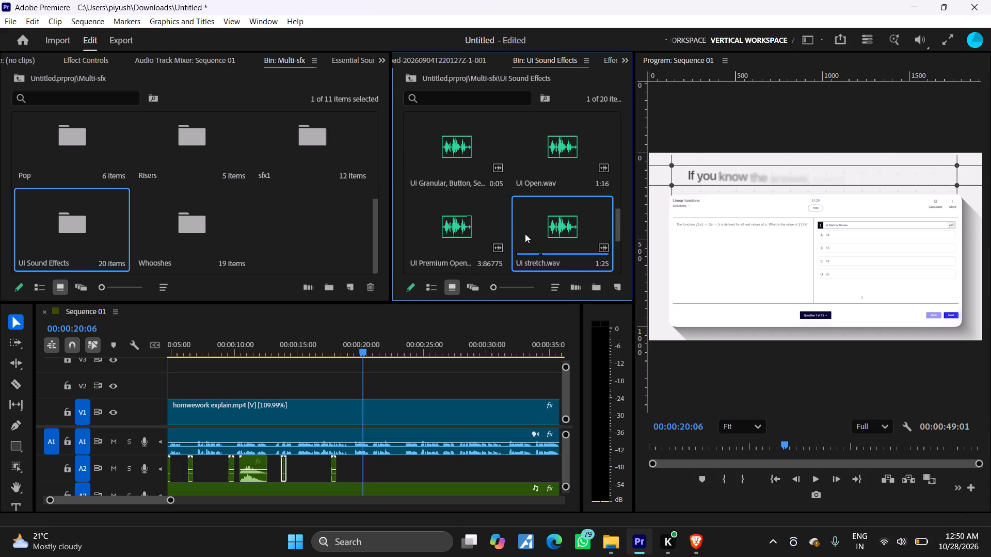
pyautogui.click(412, 229)
pyautogui.press('space')
pyautogui.press('space')
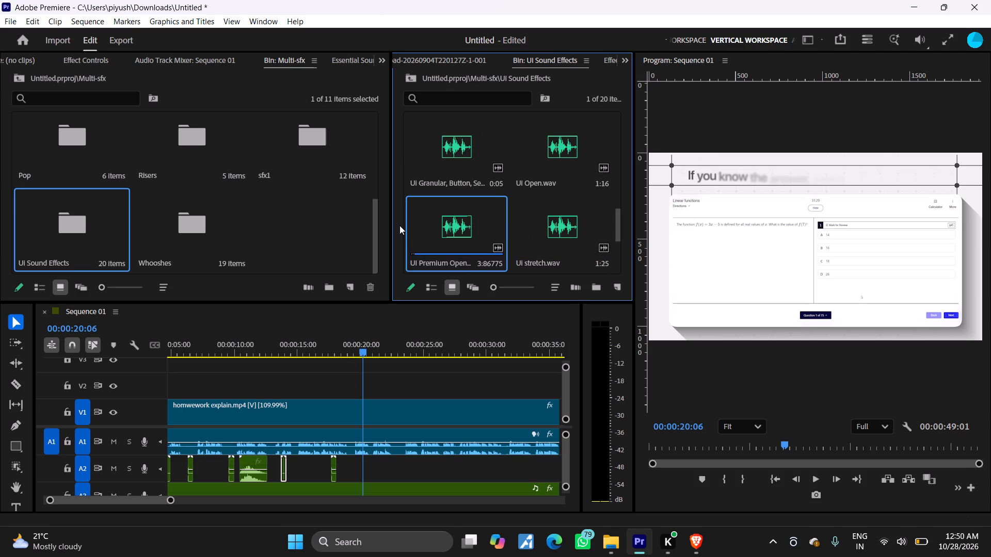
pyautogui.press('space')
pyautogui.press('space')
pyautogui.scroll(-1, 432, 229)
pyautogui.click(433, 230)
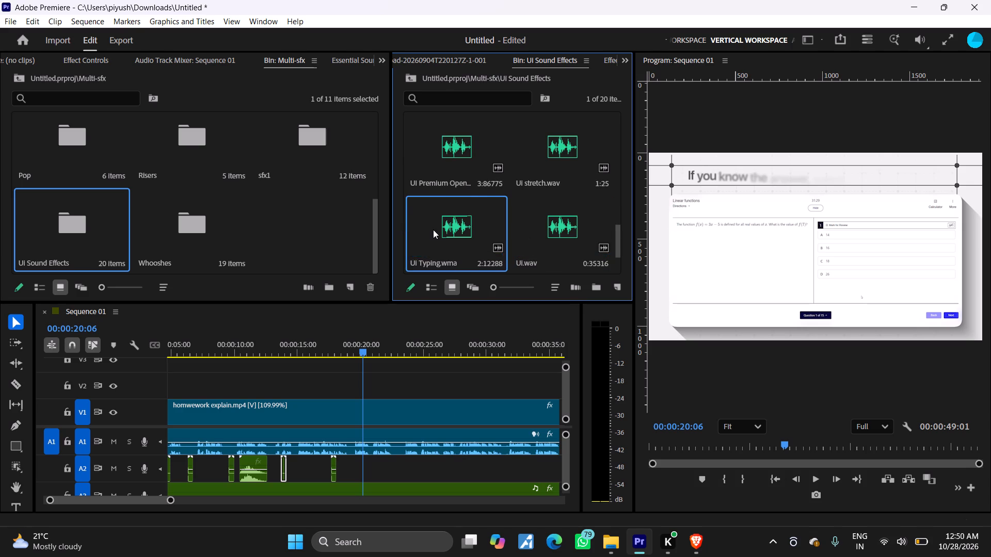
pyautogui.press('space')
pyautogui.click(530, 230)
pyautogui.press('space')
pyautogui.scroll(-2, 531, 230)
pyautogui.click(512, 235)
pyautogui.click(526, 235)
pyautogui.press('space')
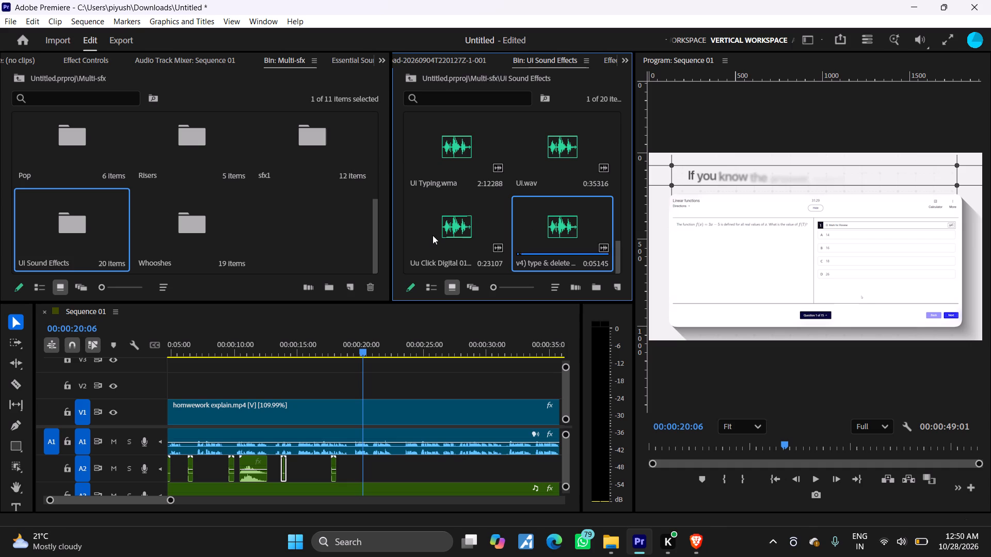
# Audition Uu Click Digital 01, place it on A2 at 00:00:20:06 and play back the text animation.
pyautogui.click(433, 235)
pyautogui.press('space')
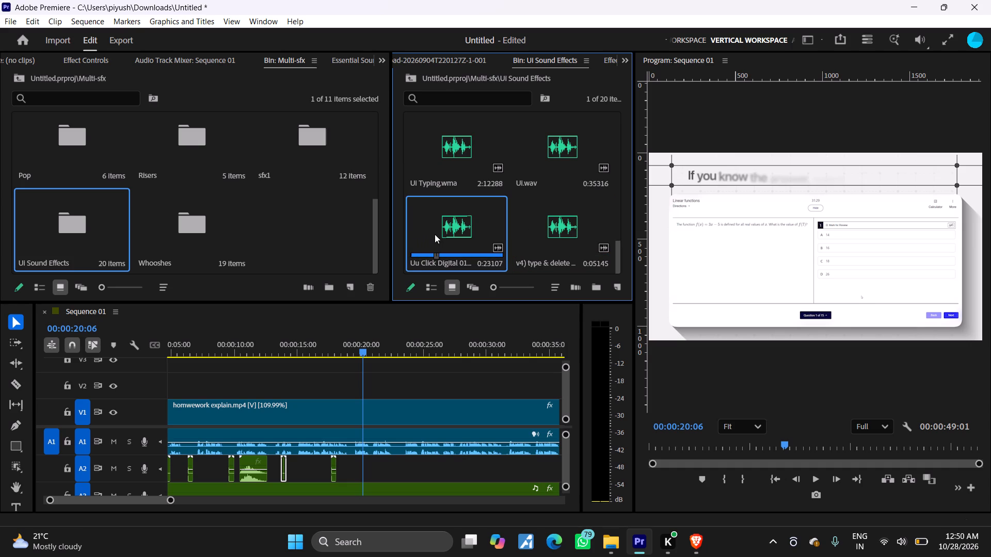
pyautogui.moveTo(435, 234); pyautogui.dragTo(369, 469)
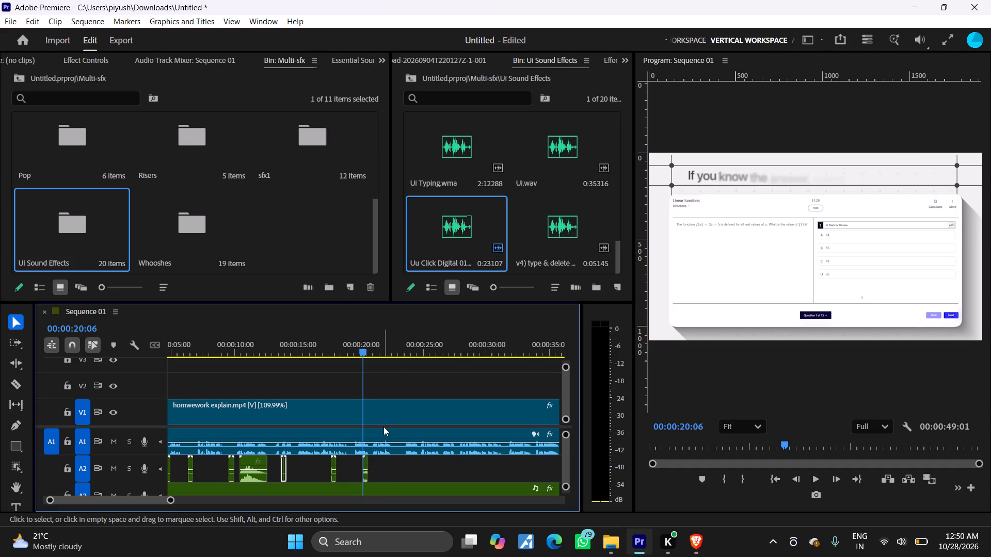
pyautogui.press('space')
pyautogui.press('space')
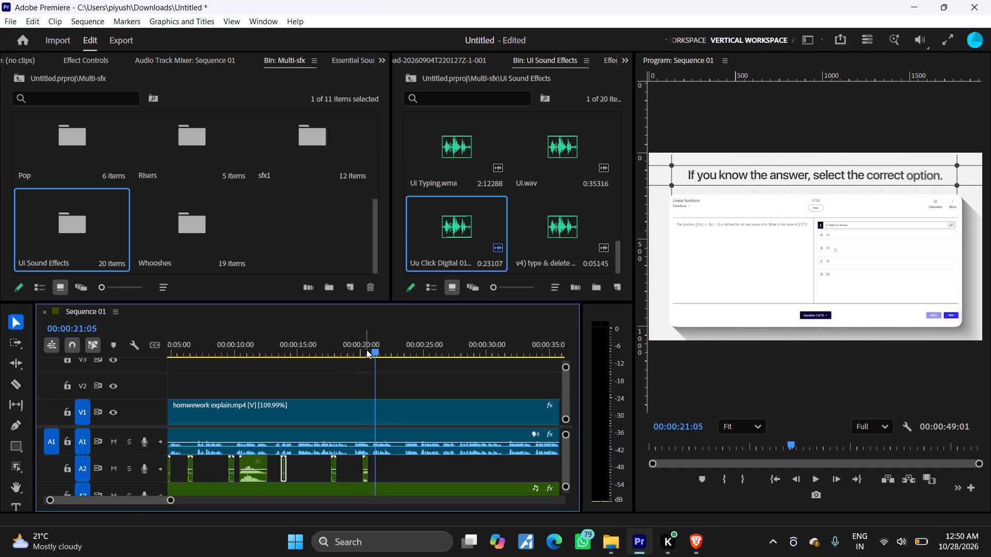
pyautogui.moveTo(367, 349); pyautogui.dragTo(318, 367)
pyautogui.press('space')
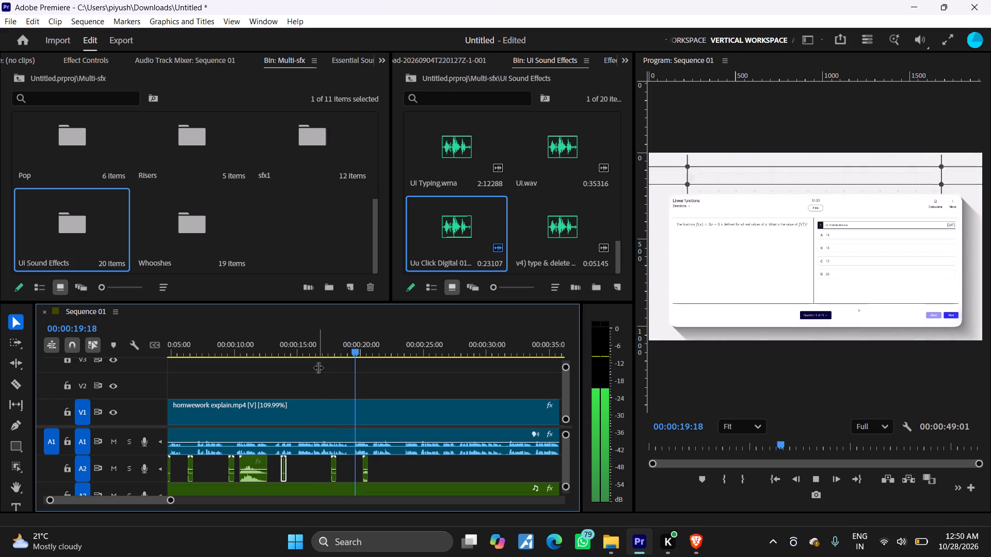
pyautogui.press('space')
# Move the Uu Click Digital 01 clip on A2 earlier to about 19.4 seconds and play back to 00:00:21:26.
pyautogui.moveTo(364, 464); pyautogui.dragTo(358, 466)
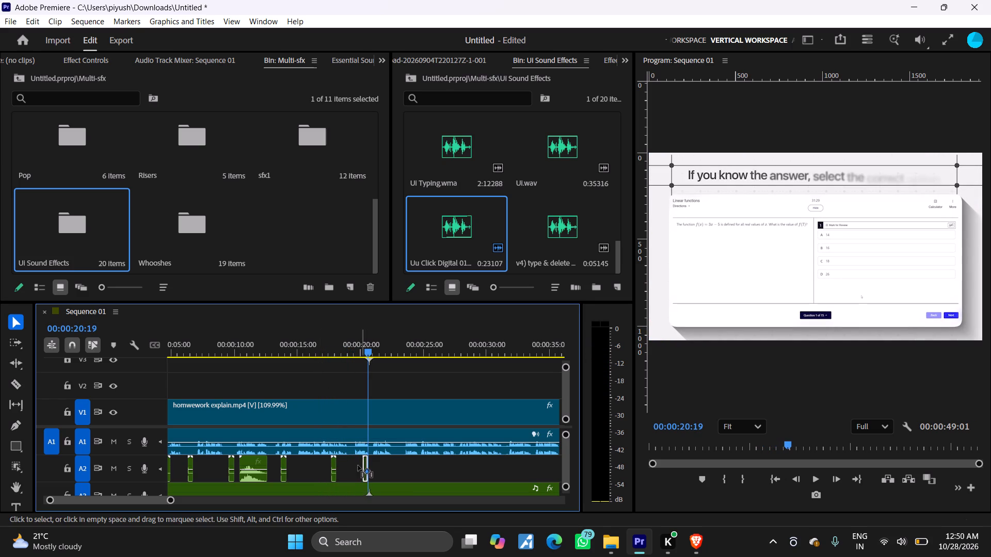
pyautogui.moveTo(358, 466); pyautogui.dragTo(354, 466)
pyautogui.moveTo(367, 352); pyautogui.dragTo(346, 354)
pyautogui.press('space')
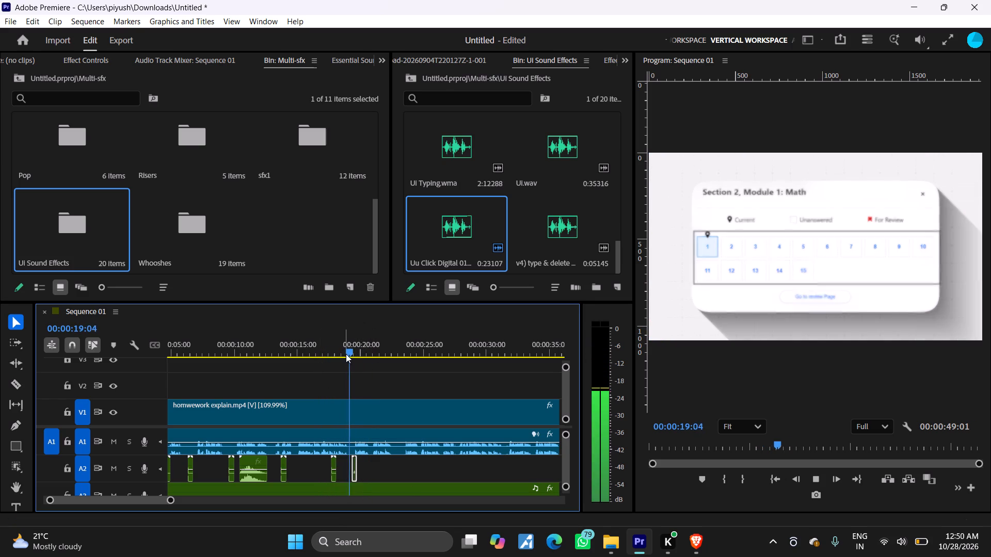
pyautogui.press('space')
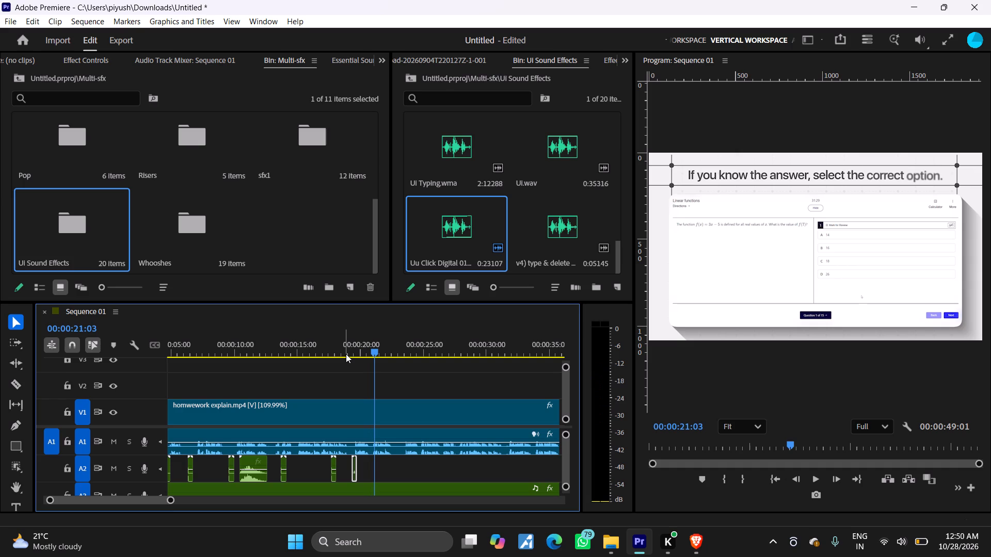
pyautogui.press('space')
pyautogui.press('space')
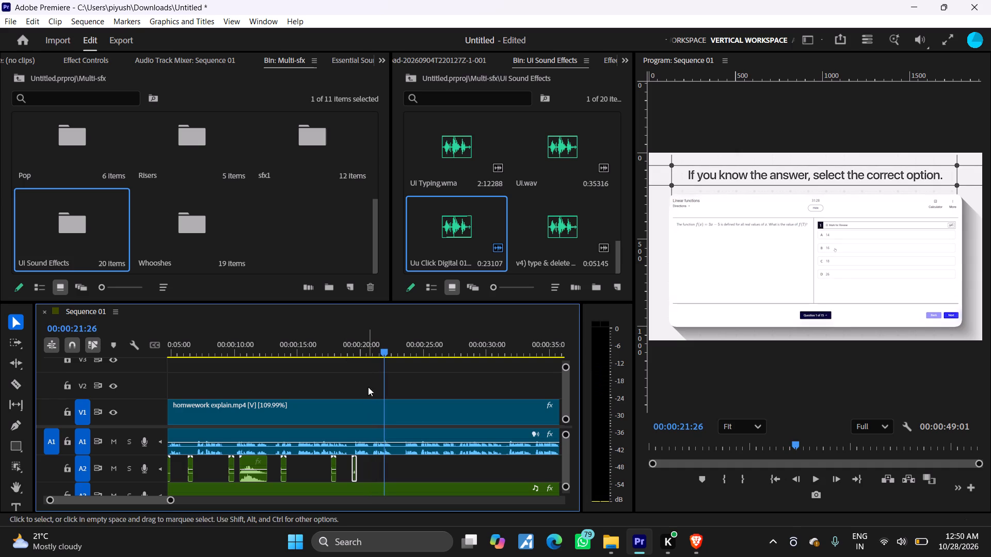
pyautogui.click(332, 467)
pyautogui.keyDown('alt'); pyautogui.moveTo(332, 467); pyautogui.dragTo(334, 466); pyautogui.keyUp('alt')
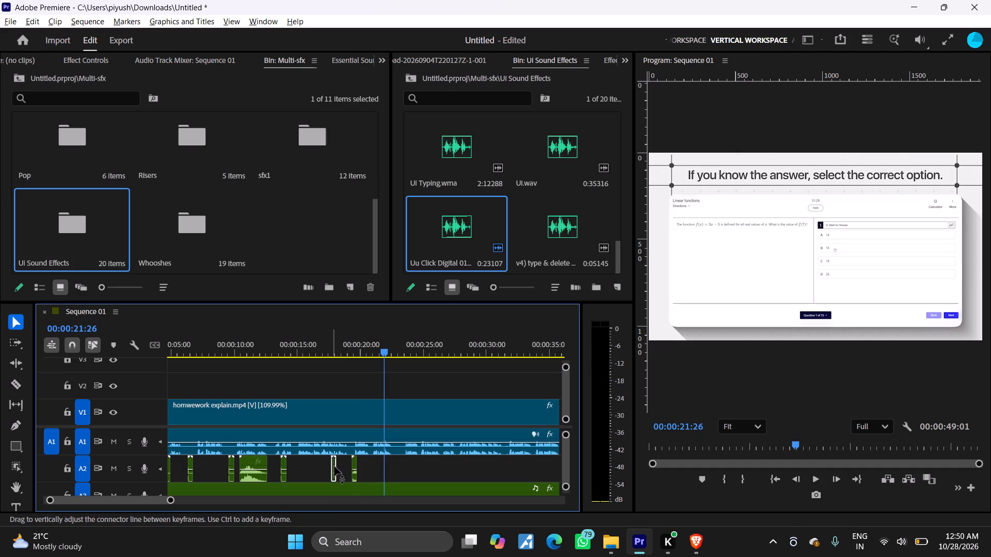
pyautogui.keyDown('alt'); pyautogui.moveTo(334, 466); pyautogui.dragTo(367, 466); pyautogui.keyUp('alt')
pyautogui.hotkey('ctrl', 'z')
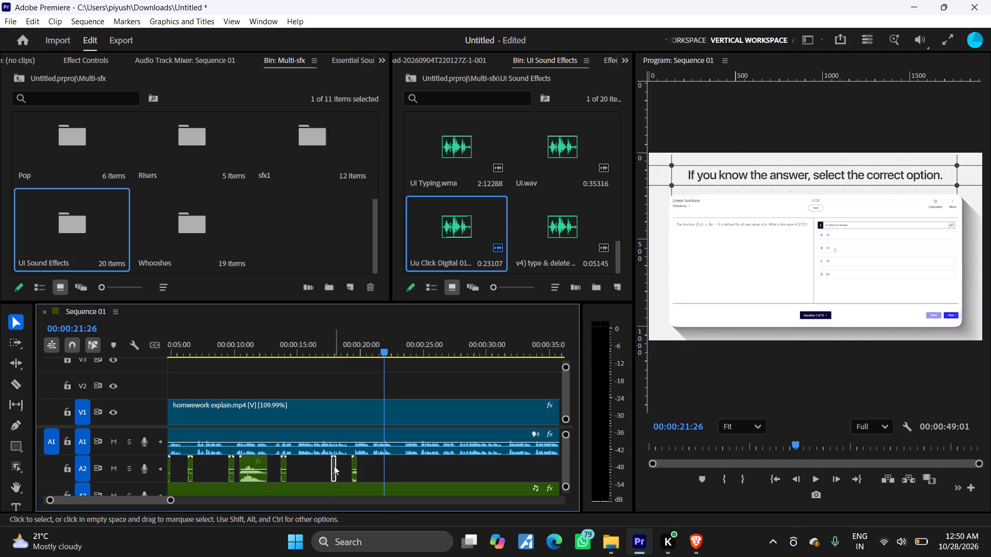
# Duplicate the Smooth Pop clip near 00:00:18:05 on A2 to 00:00:21:26 and play back from there to 00:00:23:22.
pyautogui.keyDown('alt'); pyautogui.moveTo(332, 463); pyautogui.dragTo(369, 463); pyautogui.keyUp('alt')
pyautogui.keyDown('alt'); pyautogui.moveTo(369, 463); pyautogui.dragTo(383, 464); pyautogui.keyUp('alt')
pyautogui.press('space')
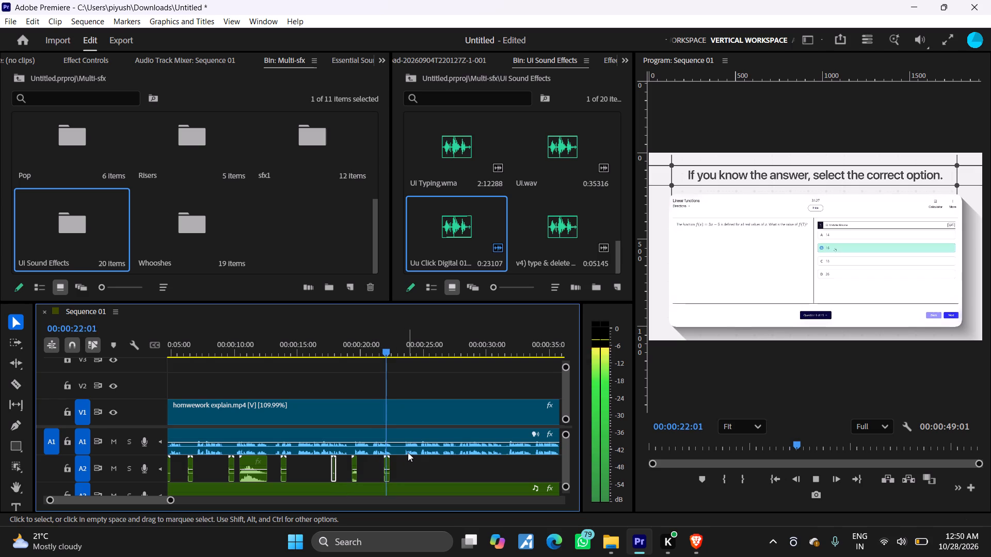
pyautogui.press('space')
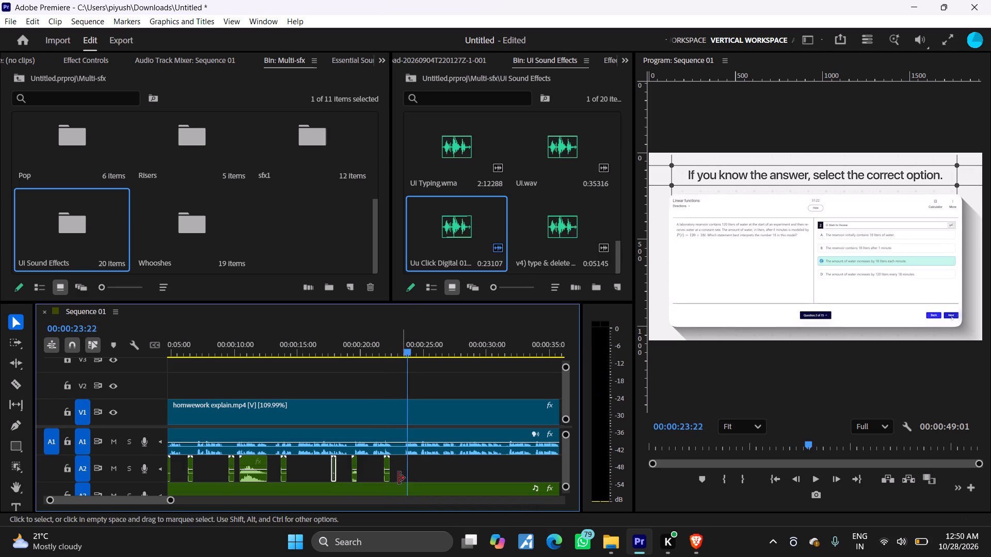
# Duplicate the Smooth Pop clip at 00:00:21:26 to 00:00:23:22 on A2 and play back that section to 00:00:24:08.
pyautogui.keyDown('alt'); pyautogui.moveTo(387, 467); pyautogui.dragTo(405, 466); pyautogui.keyUp('alt')
pyautogui.hotkey('ctrl', 'z')
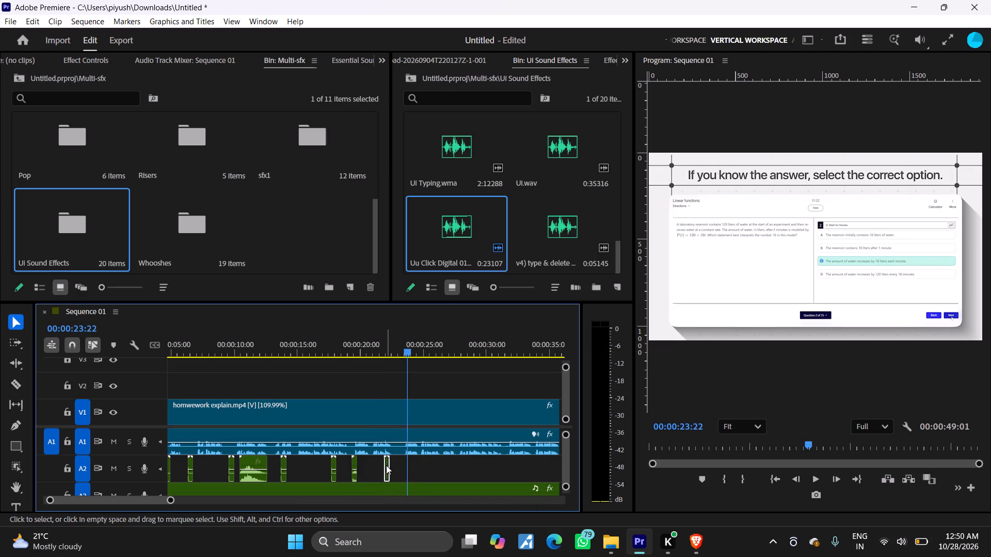
pyautogui.keyDown('alt'); pyautogui.moveTo(388, 465); pyautogui.dragTo(409, 465); pyautogui.keyUp('alt')
pyautogui.moveTo(406, 350); pyautogui.dragTo(373, 359)
pyautogui.press('space')
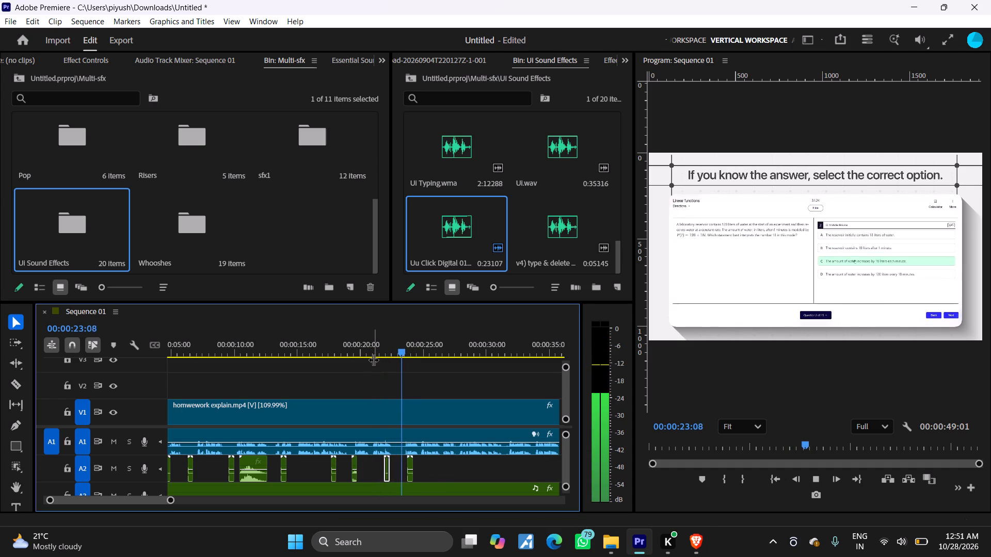
pyautogui.press('space')
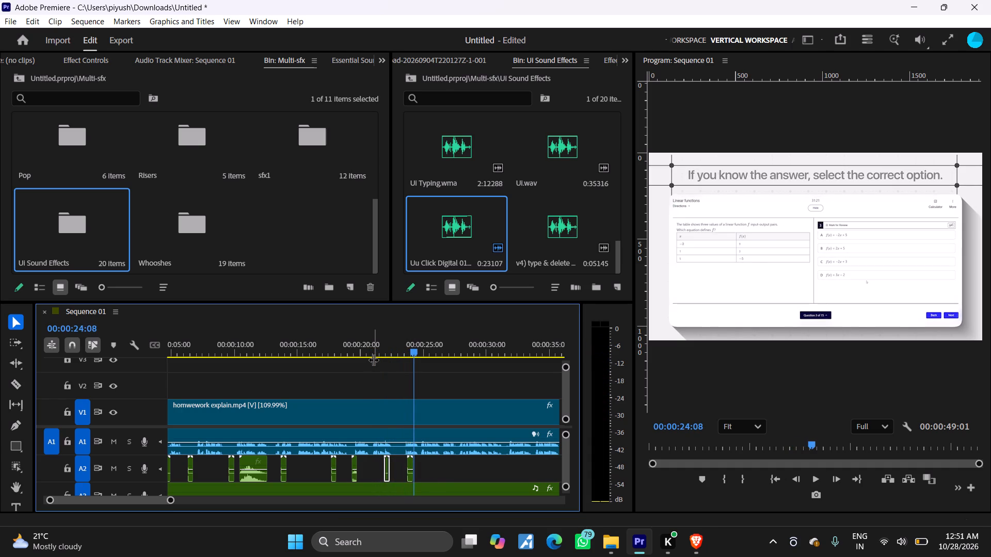
# Audition the "v4) type & delete" sound, place it on A2 at 00:00:26:08 and play back the mark-for-review moment.
pyautogui.press('space')
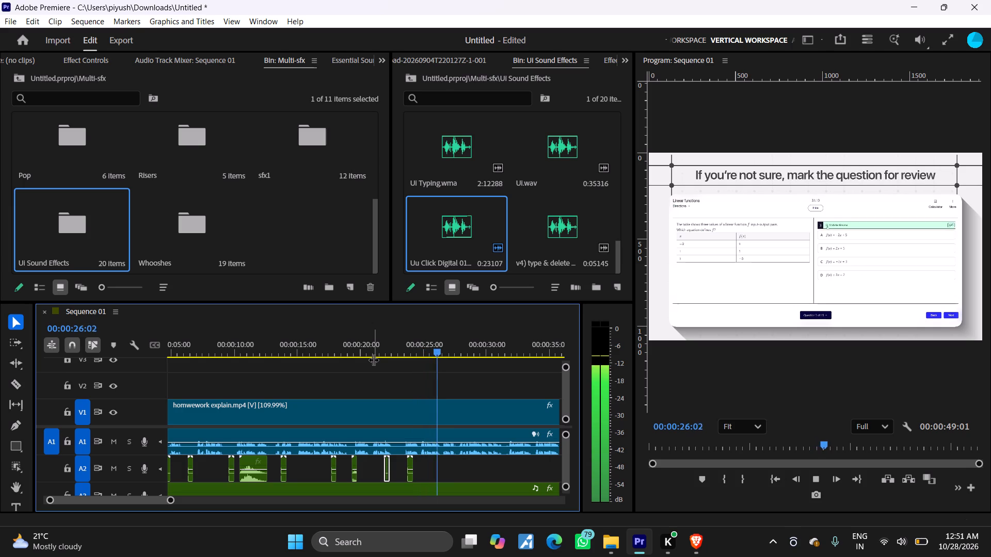
pyautogui.press('space')
pyautogui.scroll(-1, 542, 232)
pyautogui.click(542, 232)
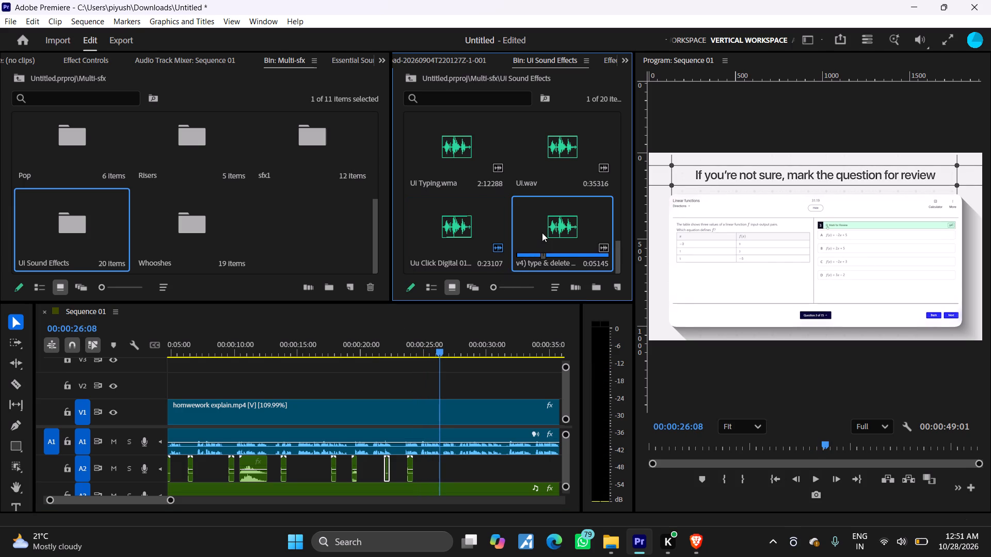
pyautogui.press('space')
pyautogui.press('space')
pyautogui.moveTo(533, 237); pyautogui.dragTo(440, 471)
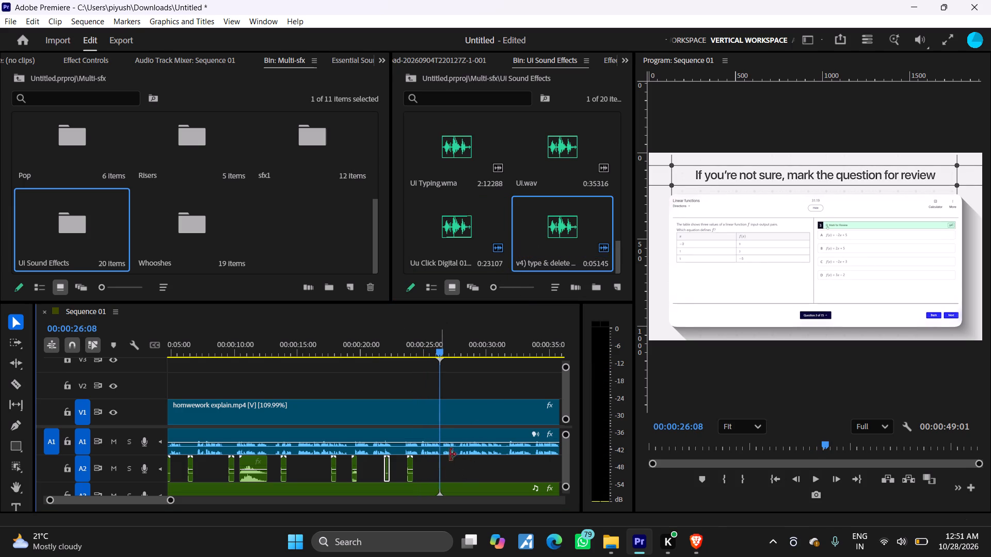
pyautogui.moveTo(440, 359); pyautogui.dragTo(430, 362)
pyautogui.press('space')
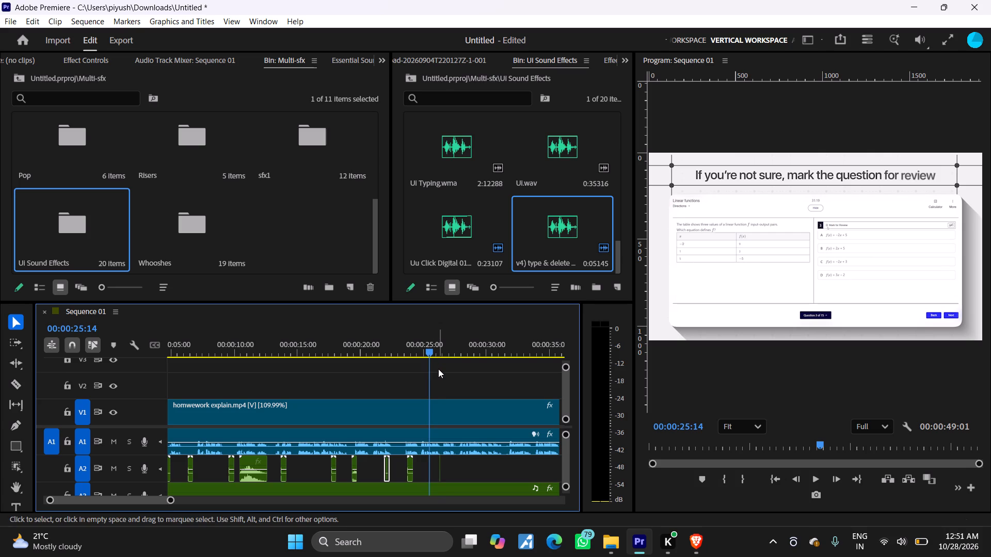
pyautogui.press('space')
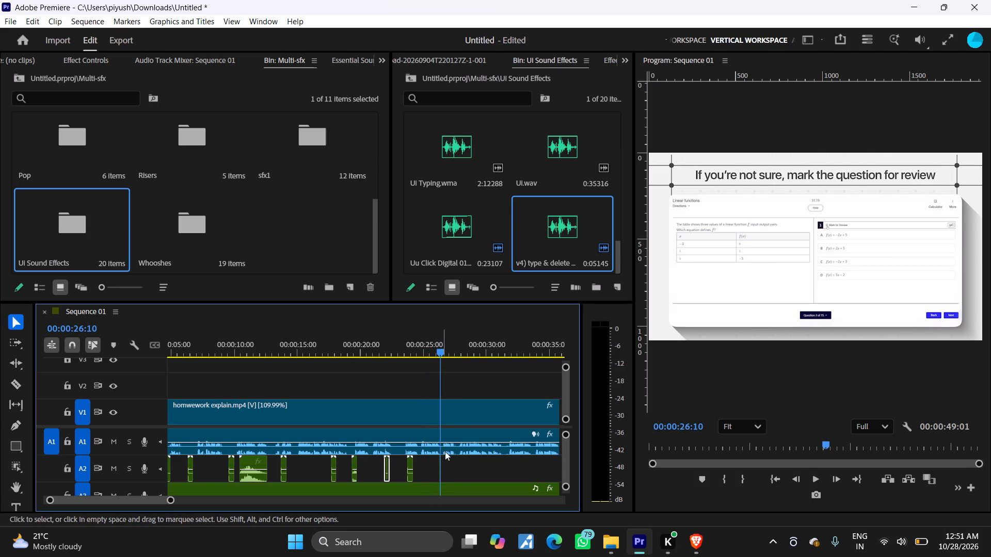
# Move the "v4) type & delete" clip on A2 earlier to 00:00:26:03 and play back from 00:00:25:23 to 00:00:27:21.
pyautogui.moveTo(168, 499); pyautogui.dragTo(86, 497)
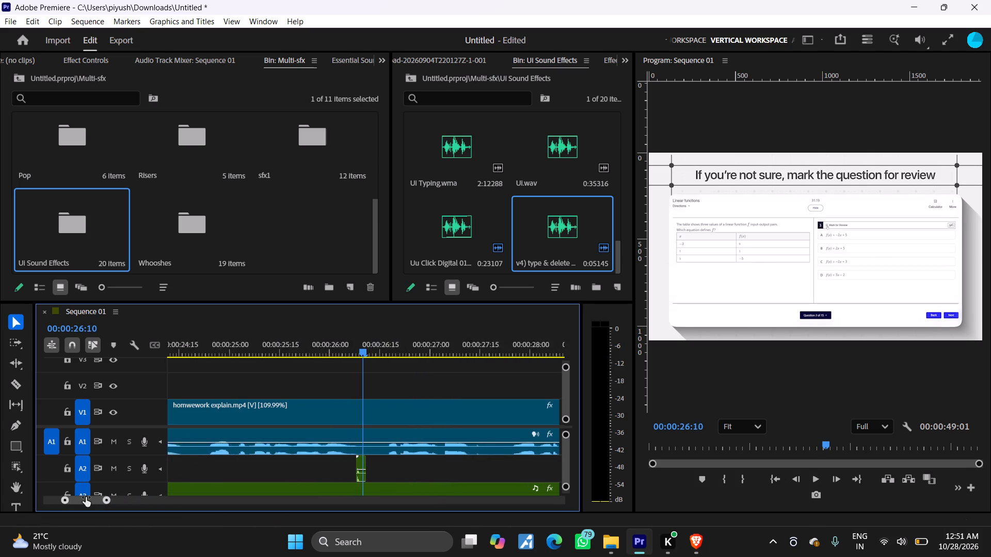
pyautogui.moveTo(86, 497); pyautogui.dragTo(71, 497)
pyautogui.moveTo(367, 353); pyautogui.dragTo(321, 354)
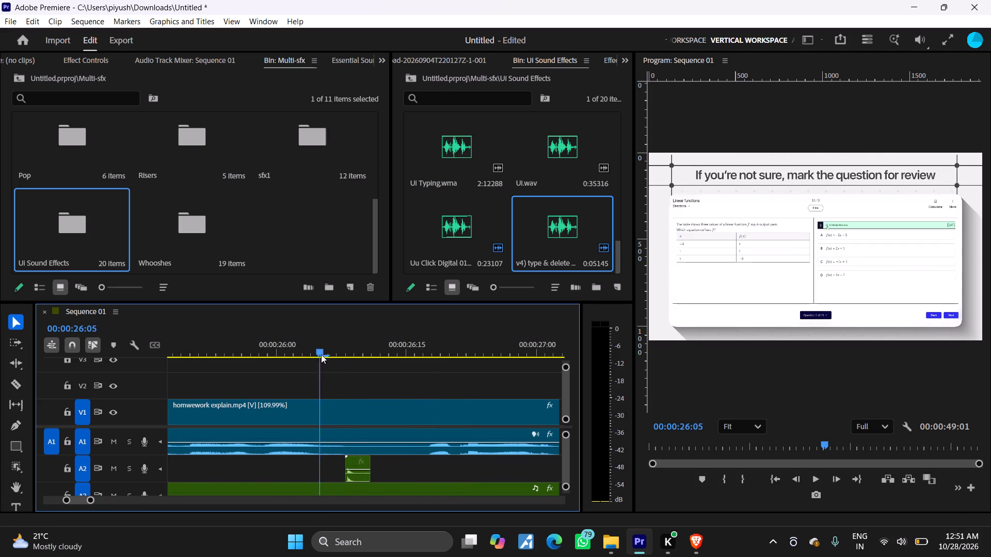
pyautogui.moveTo(321, 354); pyautogui.dragTo(278, 354)
pyautogui.press('space')
pyautogui.press('space')
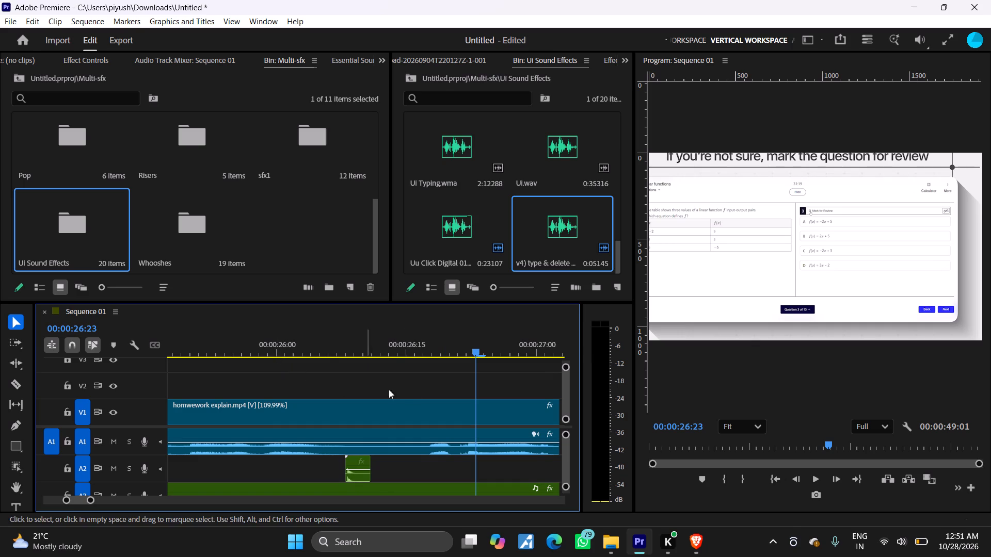
pyautogui.moveTo(402, 345); pyautogui.dragTo(310, 345)
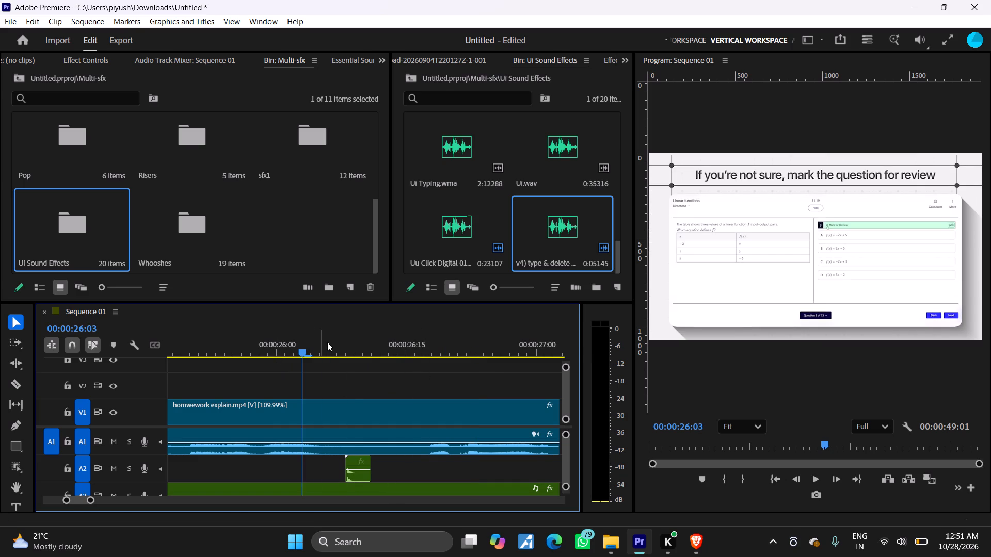
pyautogui.moveTo(356, 461); pyautogui.dragTo(311, 460)
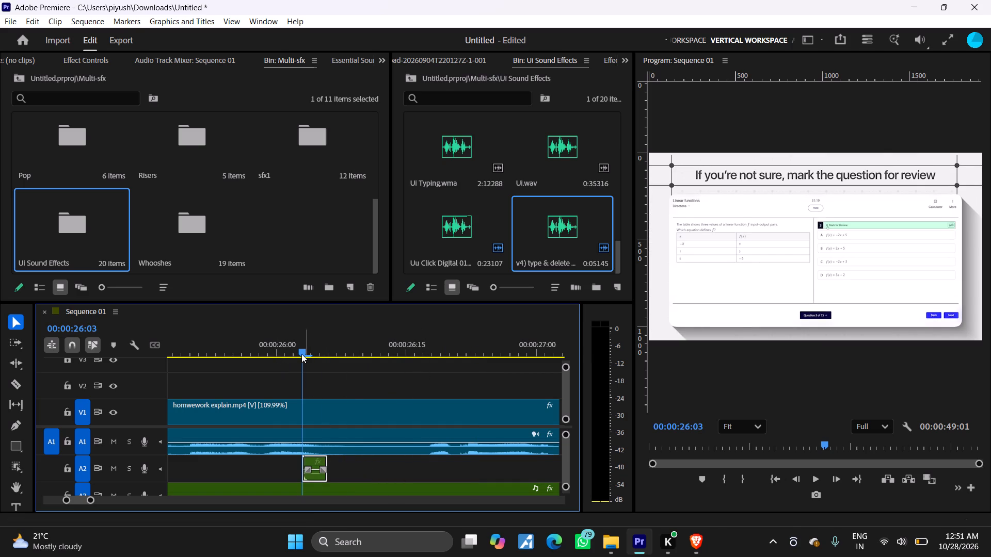
pyautogui.moveTo(301, 353); pyautogui.dragTo(271, 354)
pyautogui.press('space')
pyautogui.press('space')
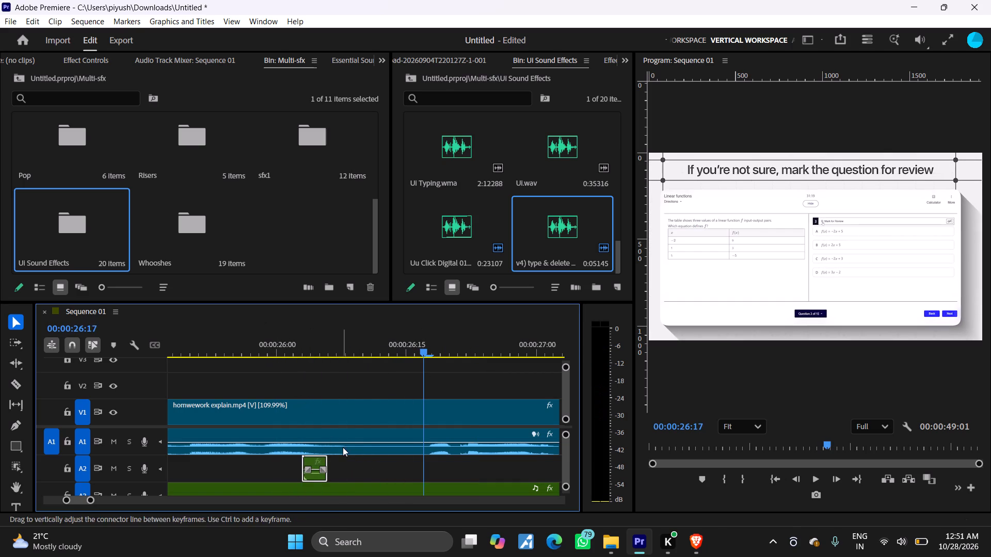
pyautogui.moveTo(389, 352); pyautogui.dragTo(214, 354)
pyautogui.press('space')
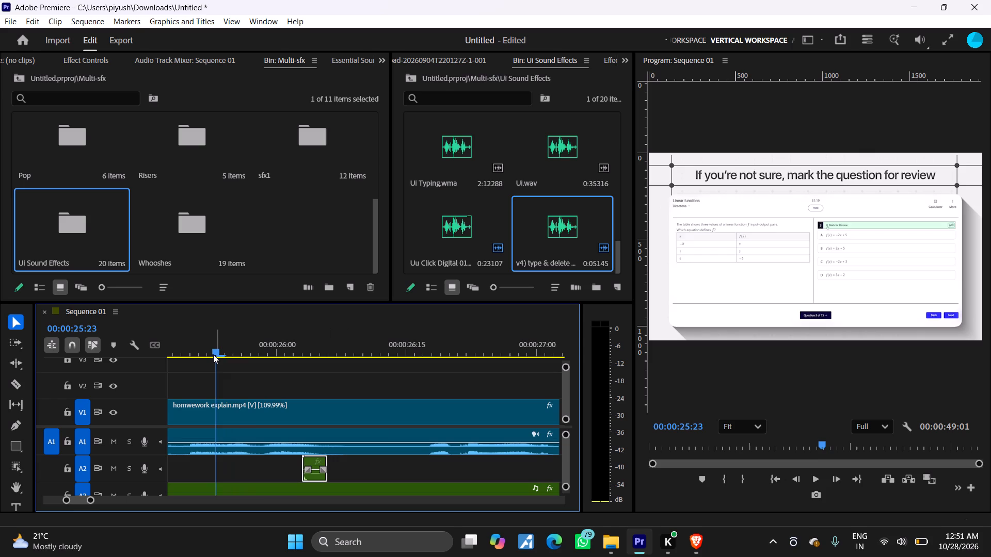
pyautogui.press('space')
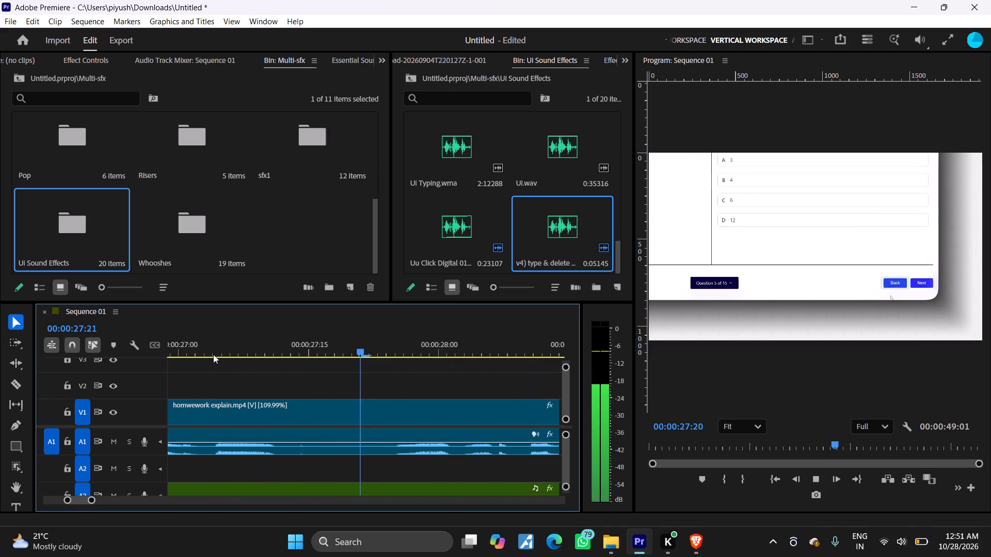
# Play back to 00:00:29:17 and audition Click 2.wav, Click_2.wav and Click (1).wav from the Clicks bin.
pyautogui.press('space')
pyautogui.press('space')
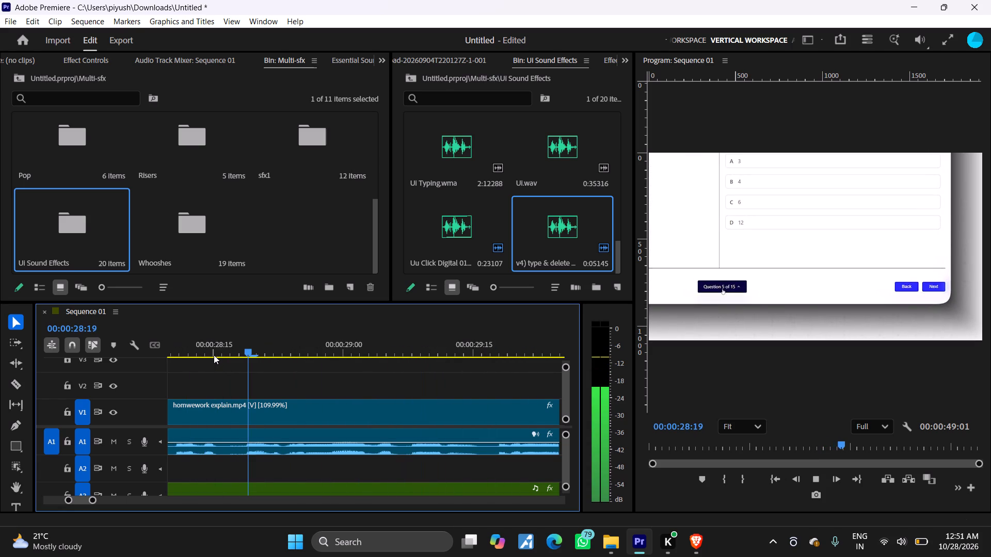
pyautogui.press('space')
pyautogui.press('space')
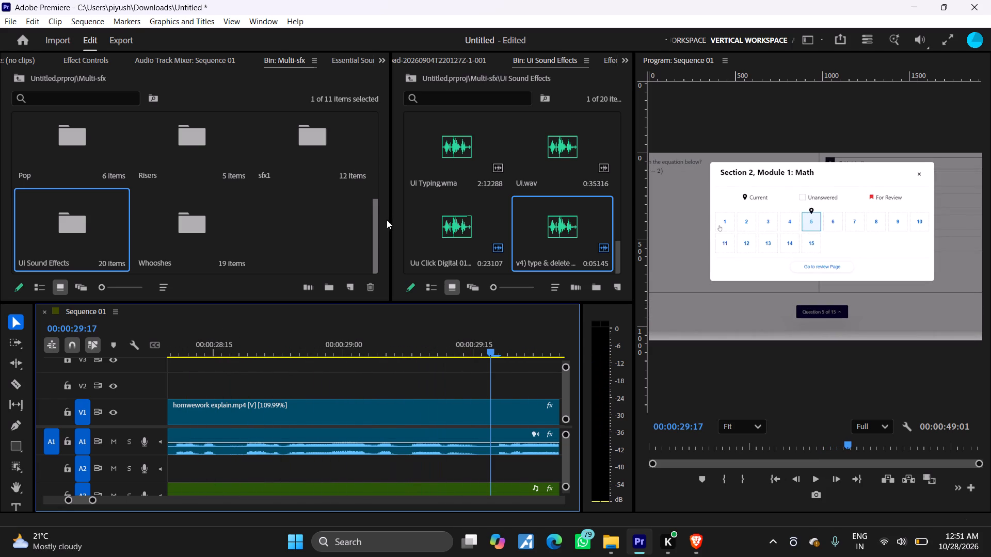
pyautogui.scroll(6, 274, 191)
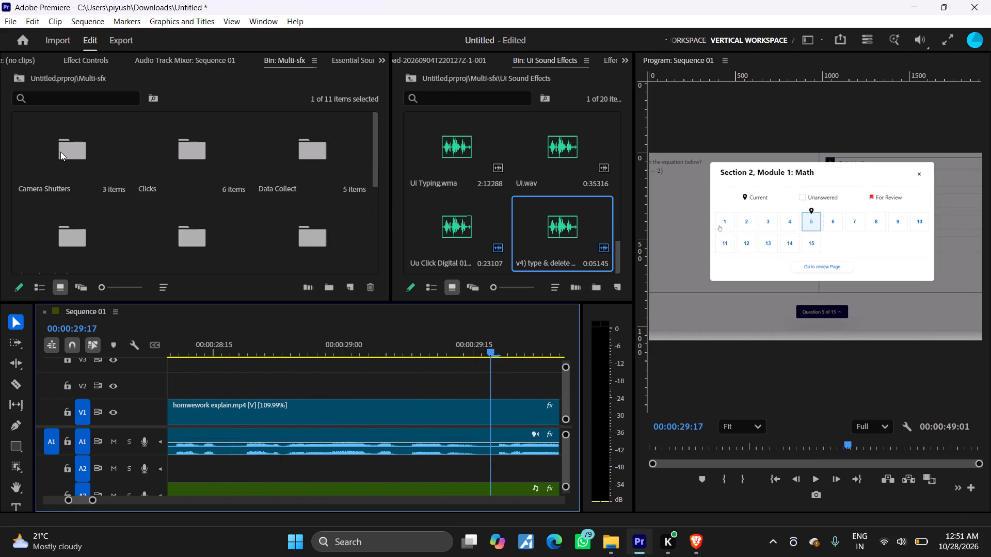
pyautogui.doubleClick(167, 157)
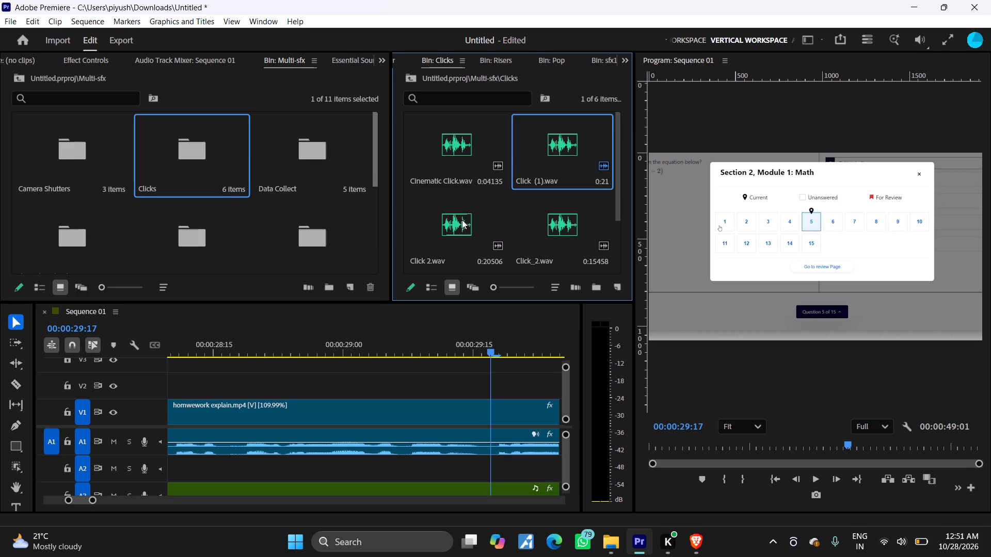
pyautogui.click(445, 220)
pyautogui.press('space')
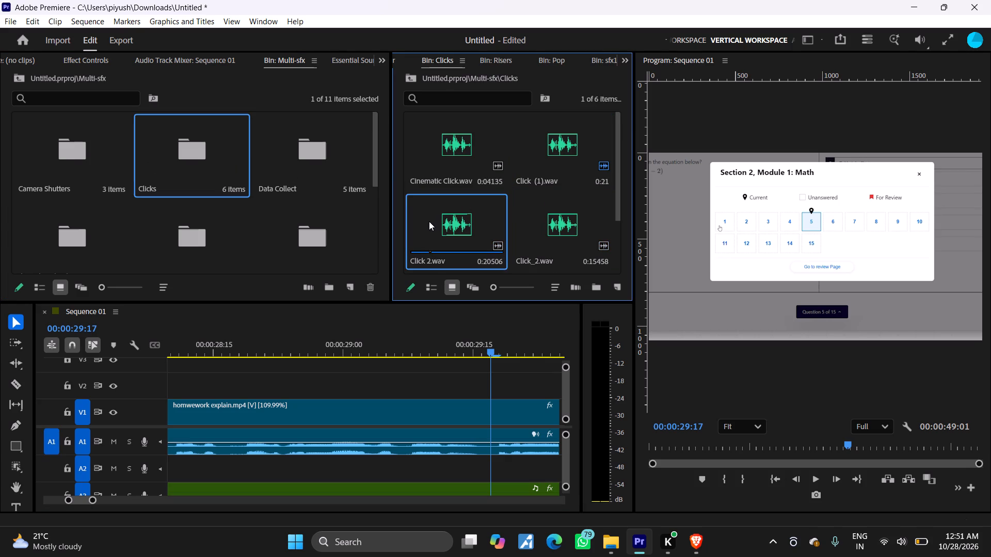
pyautogui.press('space')
pyautogui.press('space')
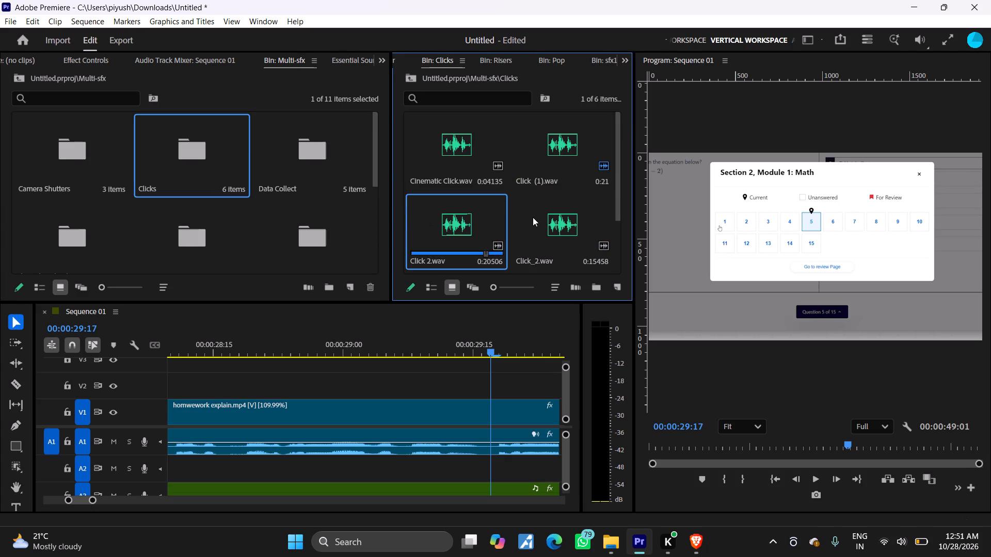
pyautogui.click(523, 217)
pyautogui.press('space')
pyautogui.click(538, 143)
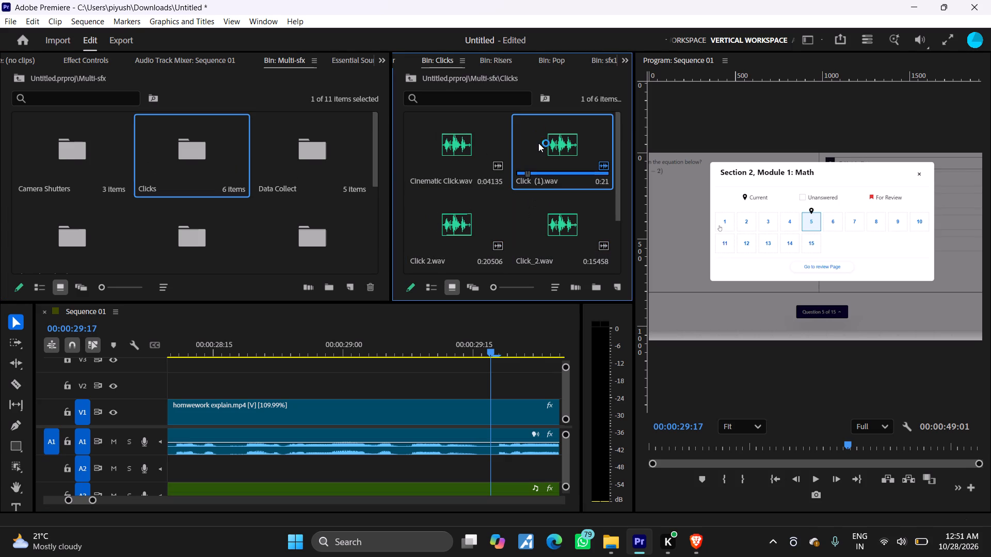
pyautogui.press('space')
# Open the Pop bin and audition Sweet UI Open.wav for the question navigator popup.
pyautogui.scroll(5, 237, 208)
pyautogui.scroll(-1, 237, 208)
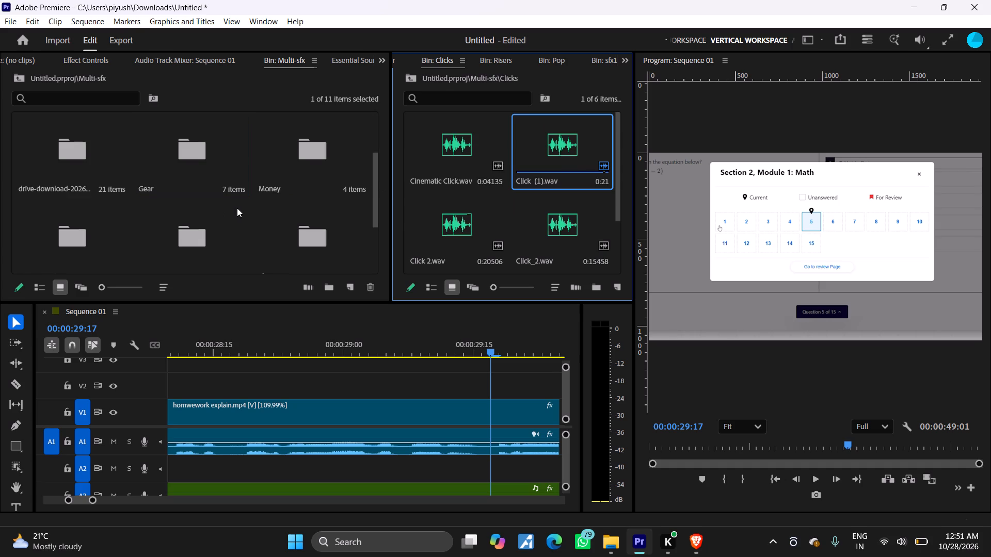
pyautogui.scroll(-2, 237, 208)
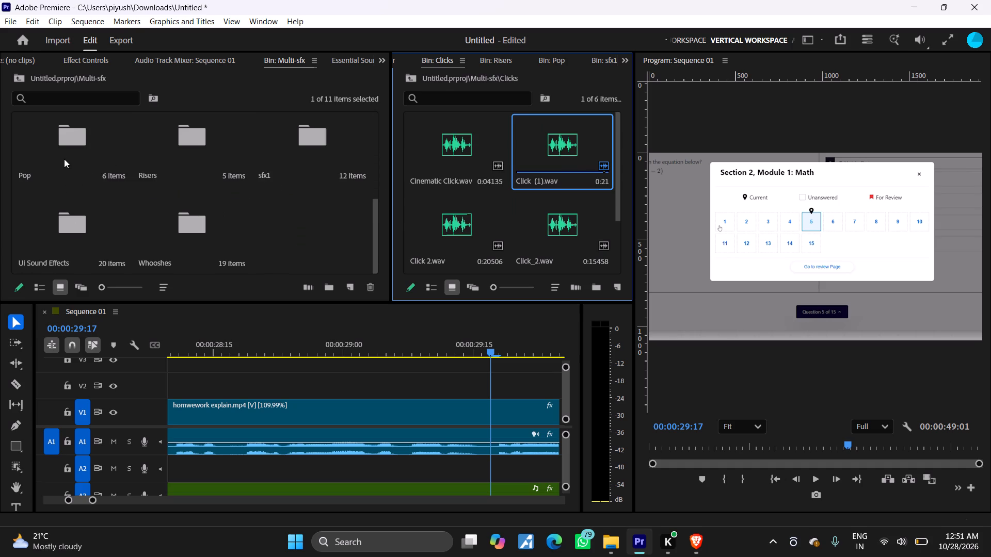
pyautogui.doubleClick(60, 149)
pyautogui.scroll(-7, 474, 211)
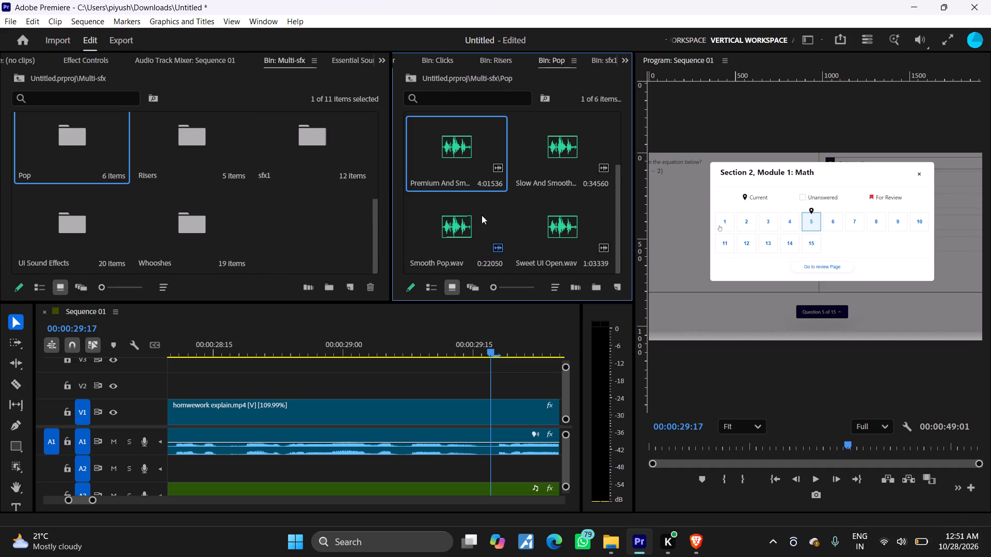
pyautogui.scroll(-2, 482, 215)
pyautogui.click(536, 225)
pyautogui.press('space')
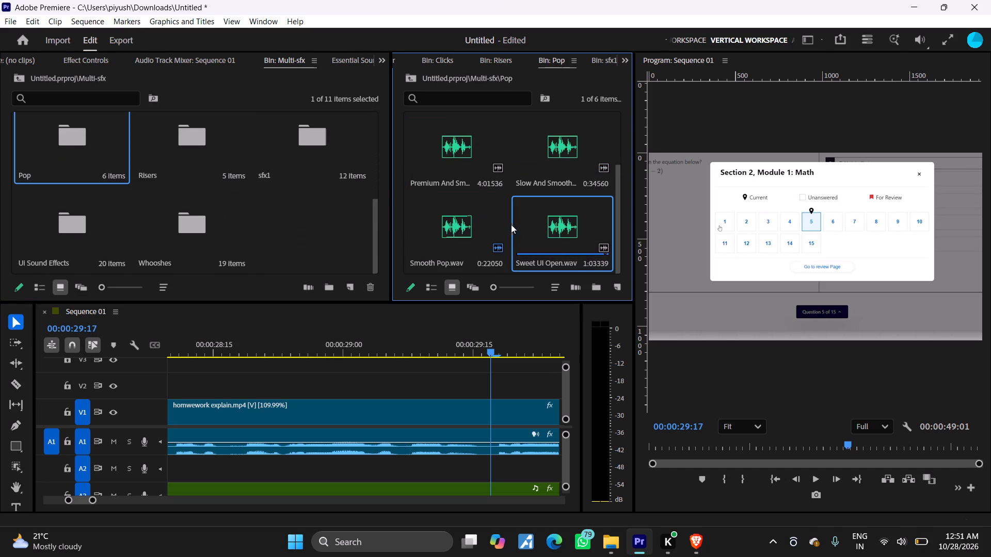
pyautogui.press('space')
pyautogui.click(525, 230)
pyautogui.press('space')
pyautogui.press('space')
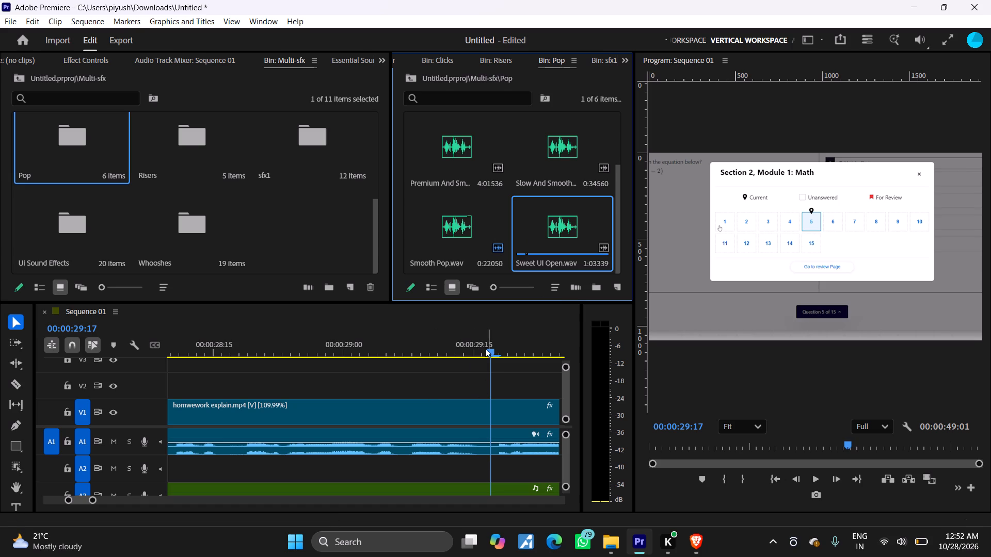
# Replay the question navigator popup, place Sweet UI Open.wav on A2 at about 00:00:29:05 and play back that section.
pyautogui.moveTo(485, 348); pyautogui.dragTo(198, 354)
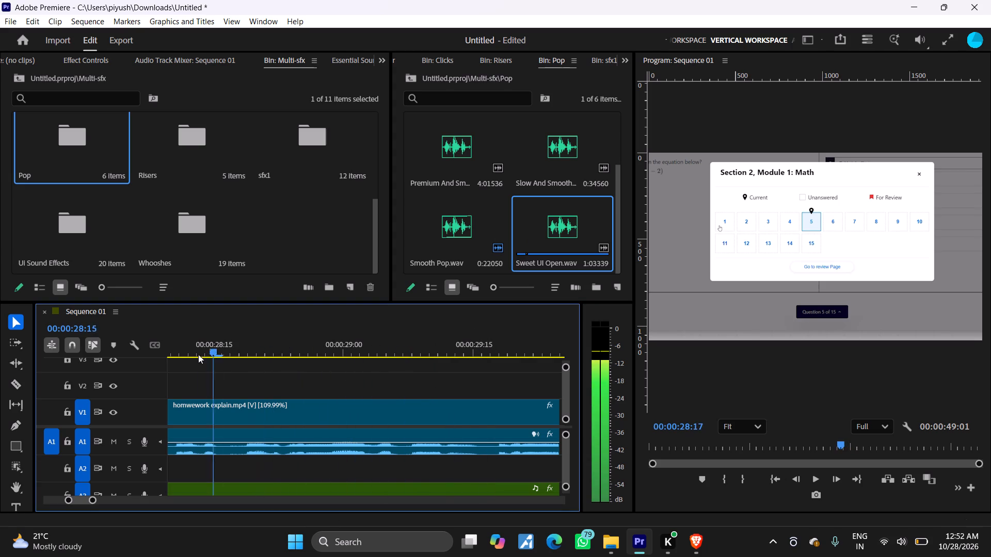
pyautogui.moveTo(198, 354); pyautogui.dragTo(142, 363)
pyautogui.press('space')
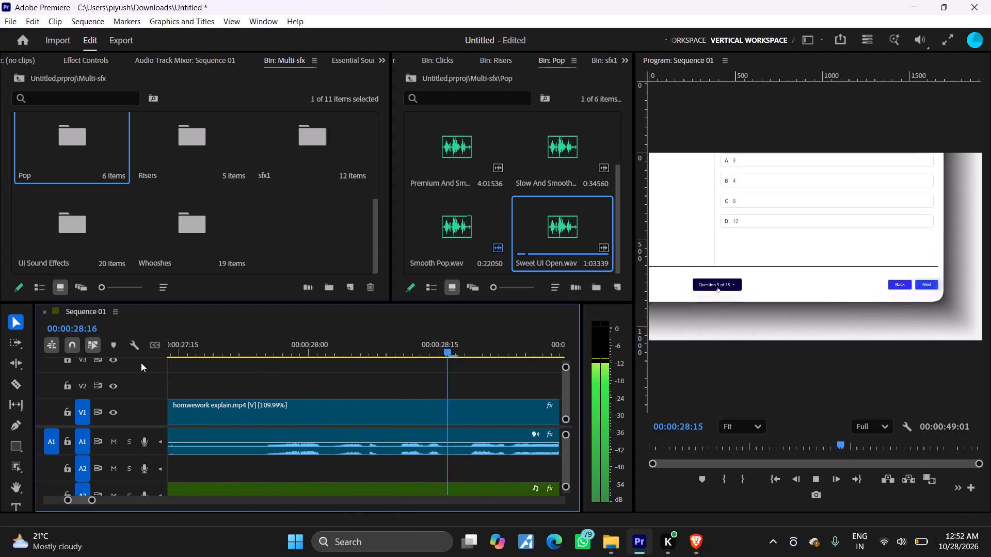
pyautogui.press('space')
pyautogui.press('space')
pyautogui.press('space')
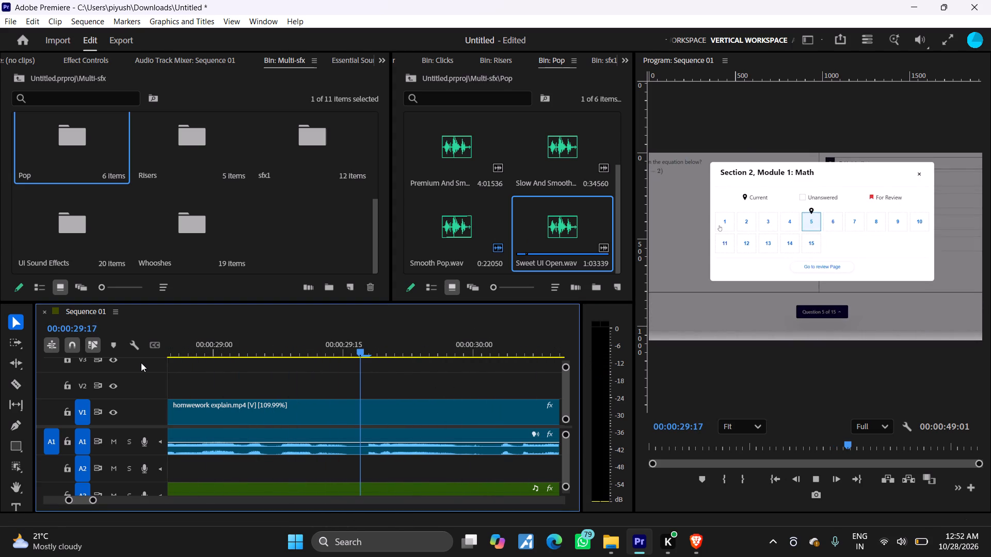
pyautogui.moveTo(556, 236); pyautogui.dragTo(312, 471)
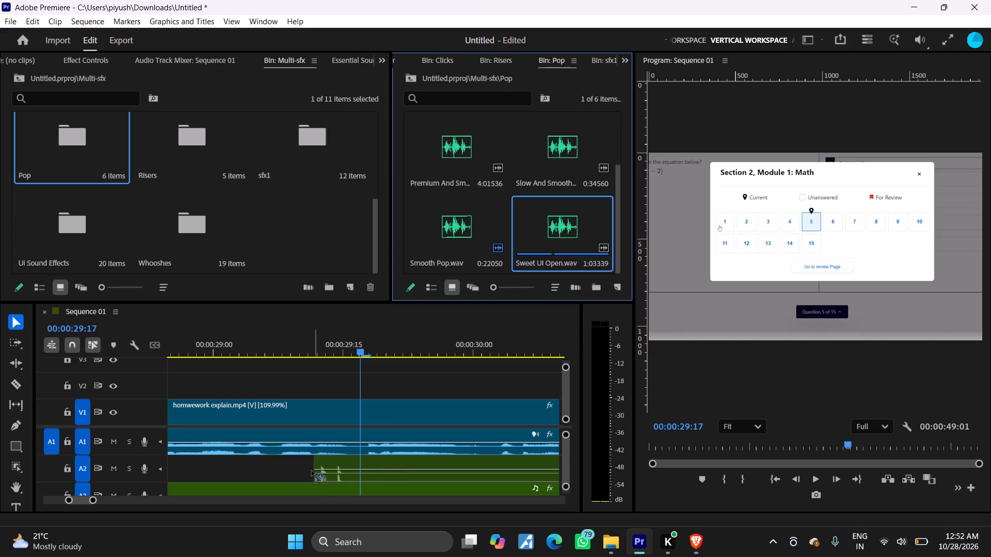
pyautogui.moveTo(312, 471); pyautogui.dragTo(257, 466)
pyautogui.moveTo(350, 353); pyautogui.dragTo(197, 375)
pyautogui.press('space')
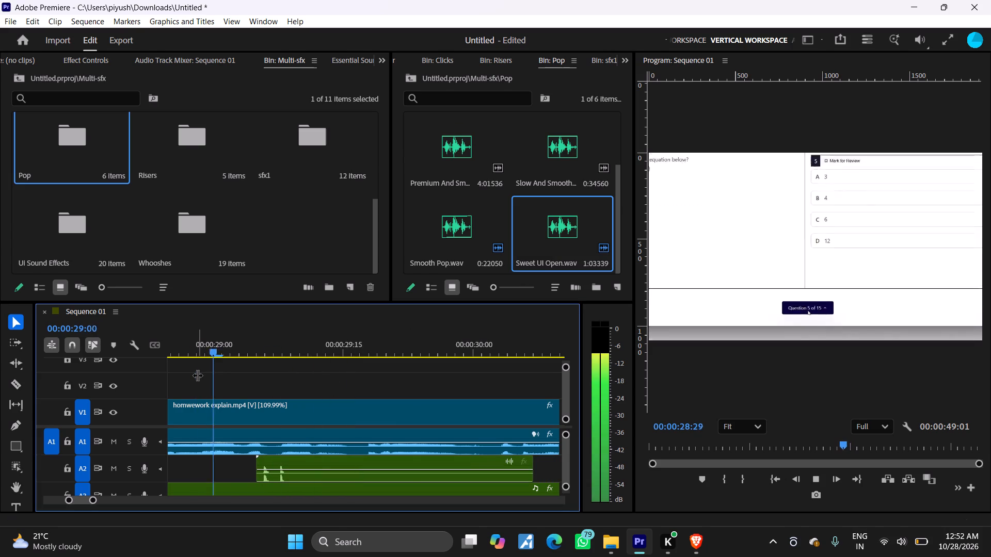
pyautogui.press('space')
# Move the Sweet UI Open clip on A2 later to about 00:00:29:08 and play back the popup opening.
pyautogui.moveTo(344, 465); pyautogui.dragTo(358, 465)
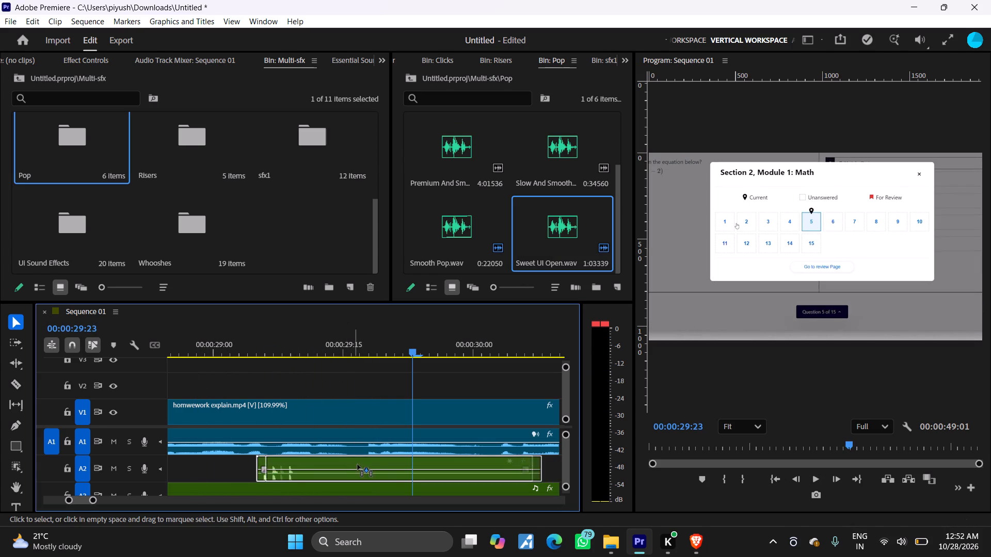
pyautogui.moveTo(358, 465); pyautogui.dragTo(370, 465)
pyautogui.moveTo(411, 346); pyautogui.dragTo(232, 363)
pyautogui.press('space')
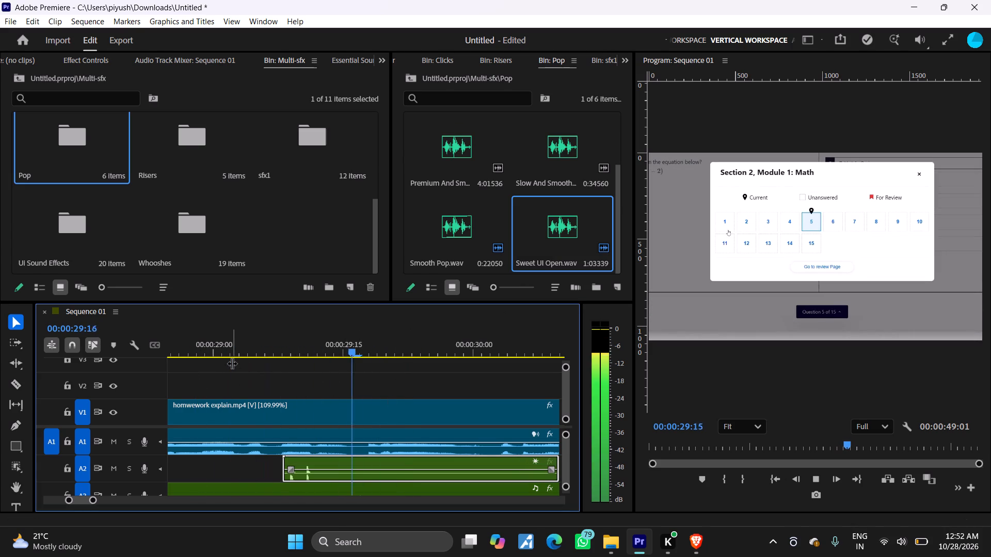
# Move the Sweet UI Open clip on A2 earlier to about 00:00:29:01 and play back through to 00:00:33:00.
pyautogui.press('space')
pyautogui.moveTo(331, 463); pyautogui.dragTo(266, 463)
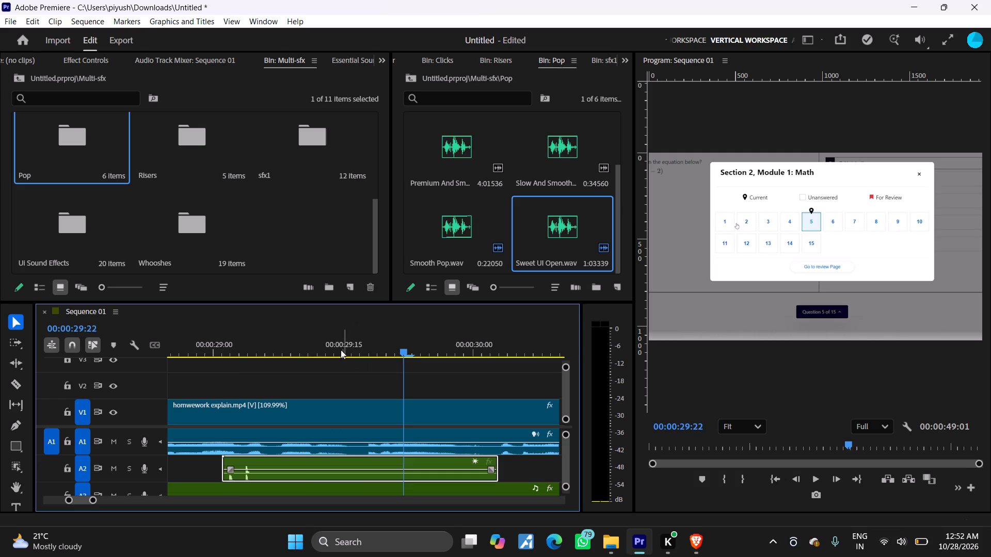
pyautogui.moveTo(339, 350); pyautogui.dragTo(217, 359)
pyautogui.press('space')
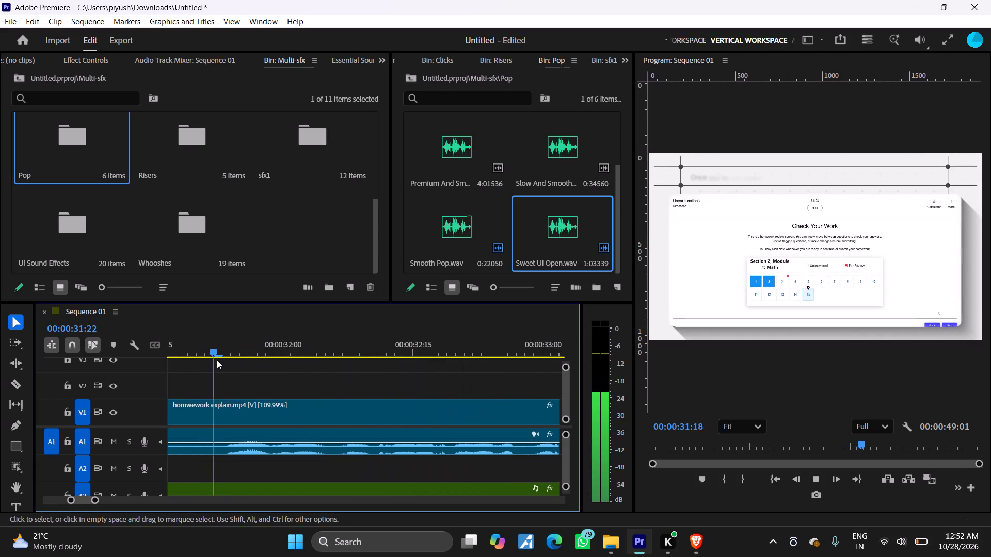
pyautogui.press('space')
pyautogui.press('space')
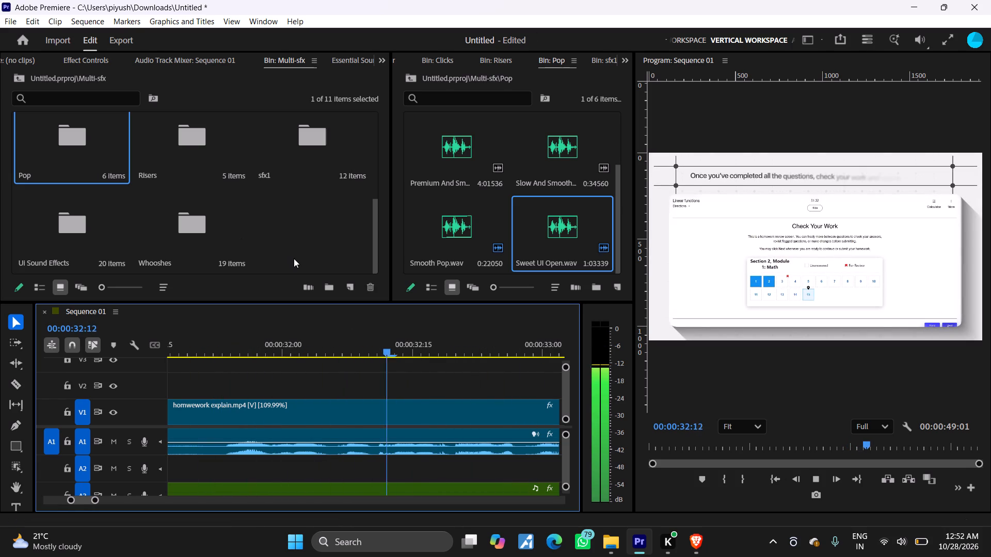
pyautogui.press('space')
# Review the sound effects already on A2 by playing back the section from about 00:00:17:20 to 00:00:20:24.
pyautogui.moveTo(97, 497); pyautogui.dragTo(121, 498)
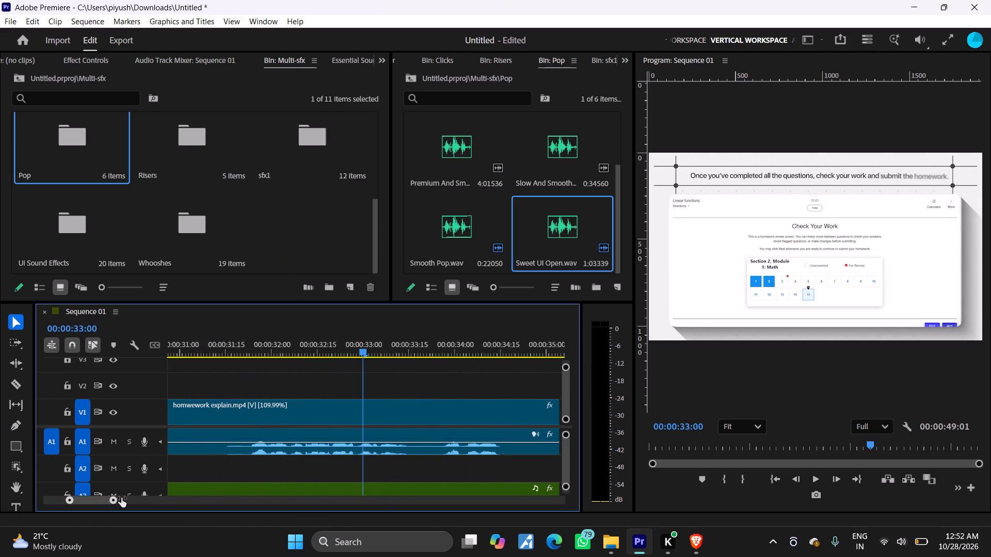
pyautogui.moveTo(121, 498); pyautogui.dragTo(153, 502)
pyautogui.moveTo(143, 501); pyautogui.dragTo(172, 501)
pyautogui.moveTo(278, 345); pyautogui.dragTo(218, 355)
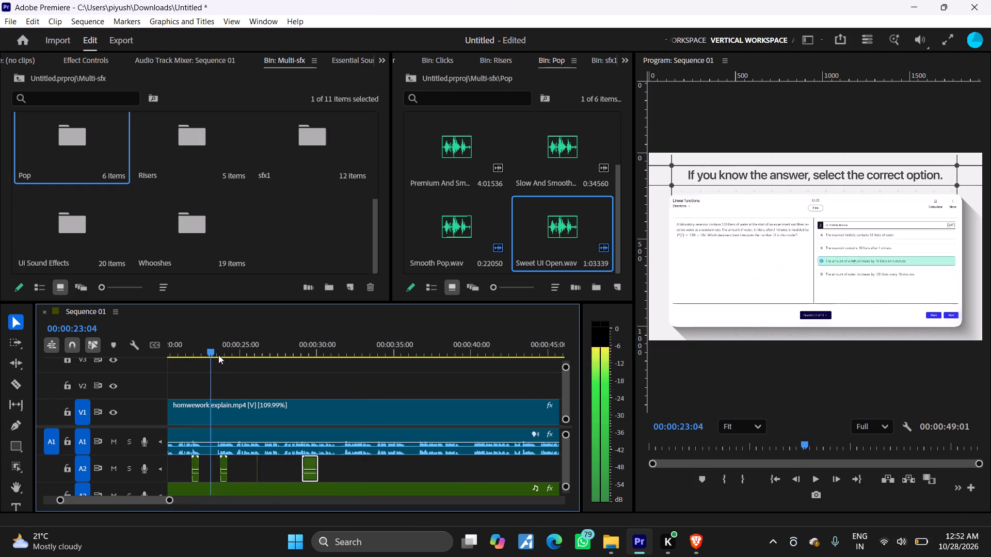
pyautogui.moveTo(218, 355); pyautogui.dragTo(186, 370)
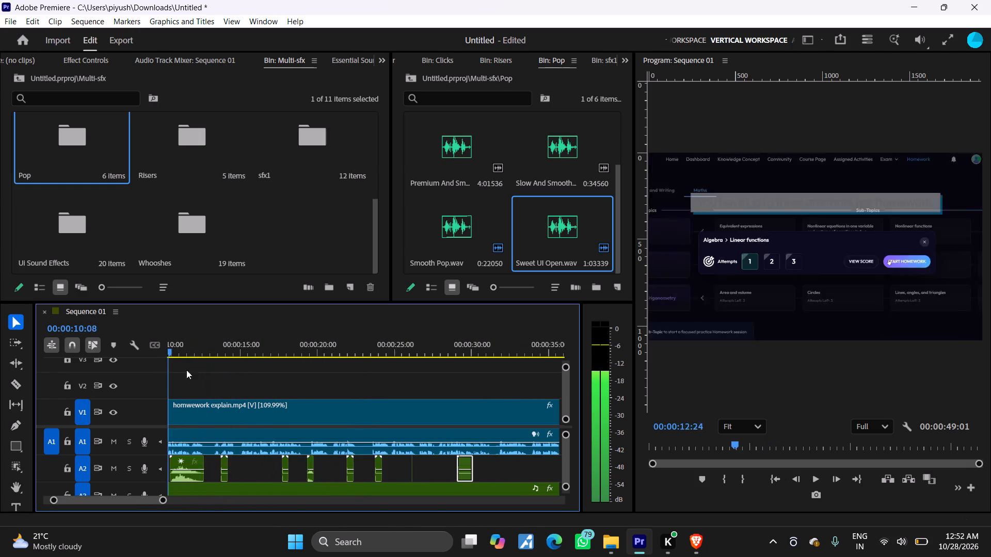
pyautogui.moveTo(186, 370); pyautogui.dragTo(280, 383)
pyautogui.press('space')
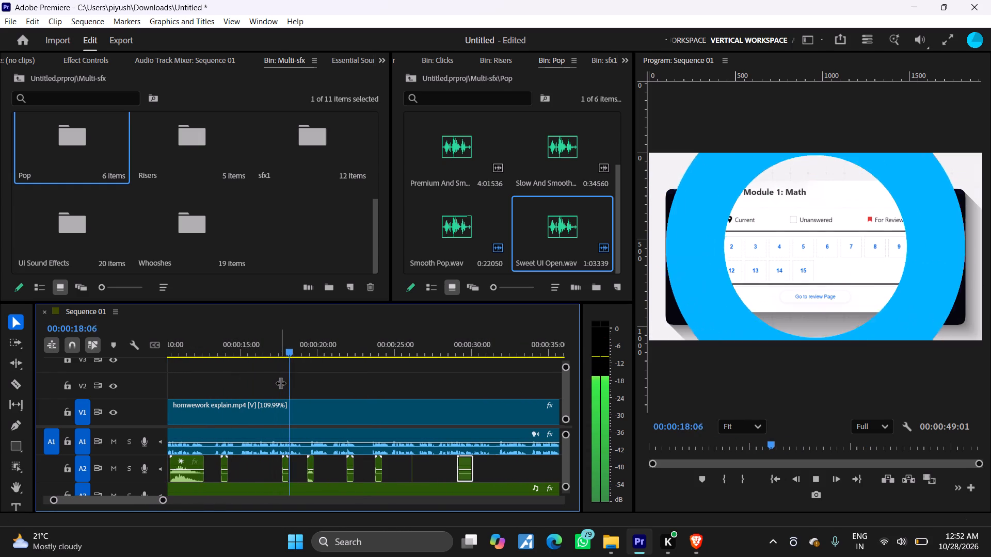
pyautogui.press('space')
pyautogui.moveTo(306, 353); pyautogui.dragTo(279, 364)
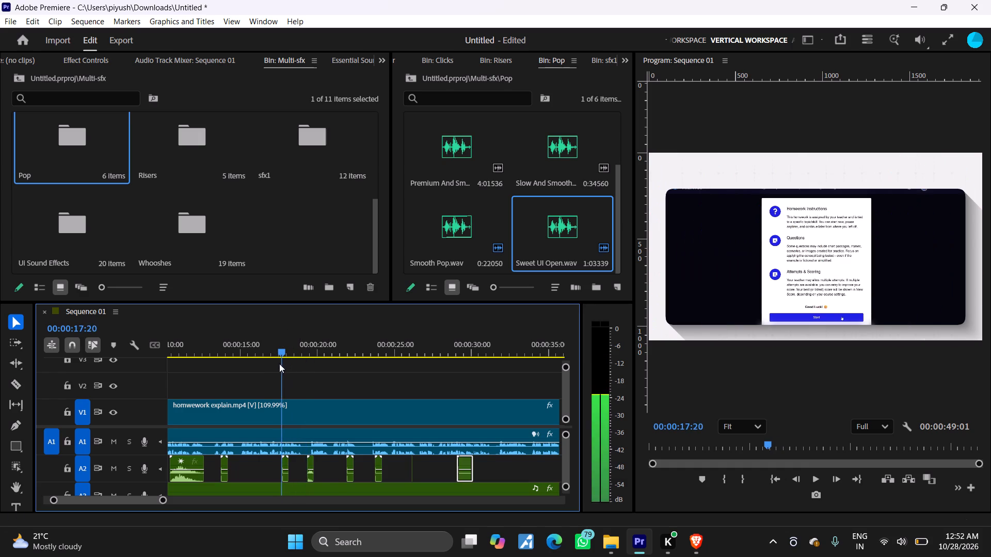
pyautogui.moveTo(279, 364); pyautogui.dragTo(277, 364)
pyautogui.press('space')
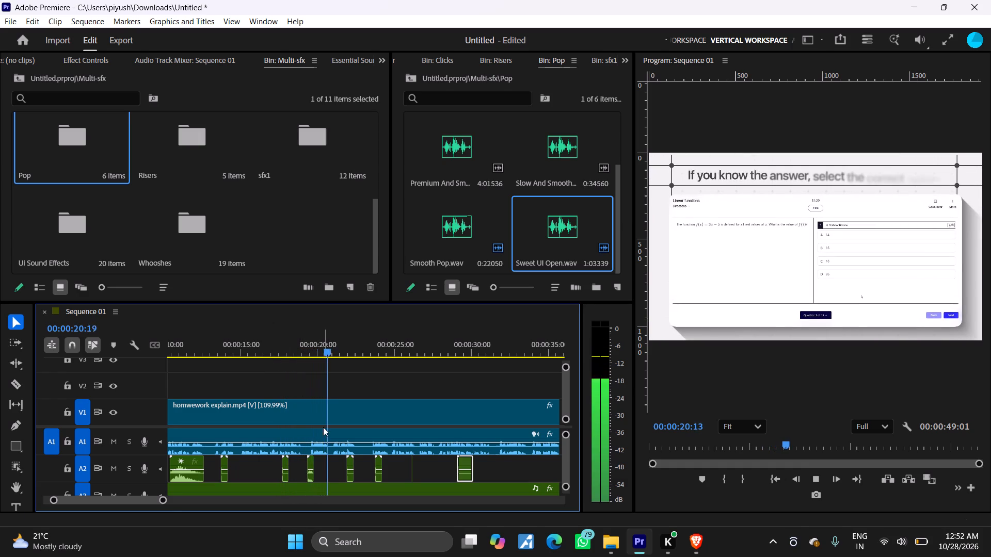
pyautogui.press('space')
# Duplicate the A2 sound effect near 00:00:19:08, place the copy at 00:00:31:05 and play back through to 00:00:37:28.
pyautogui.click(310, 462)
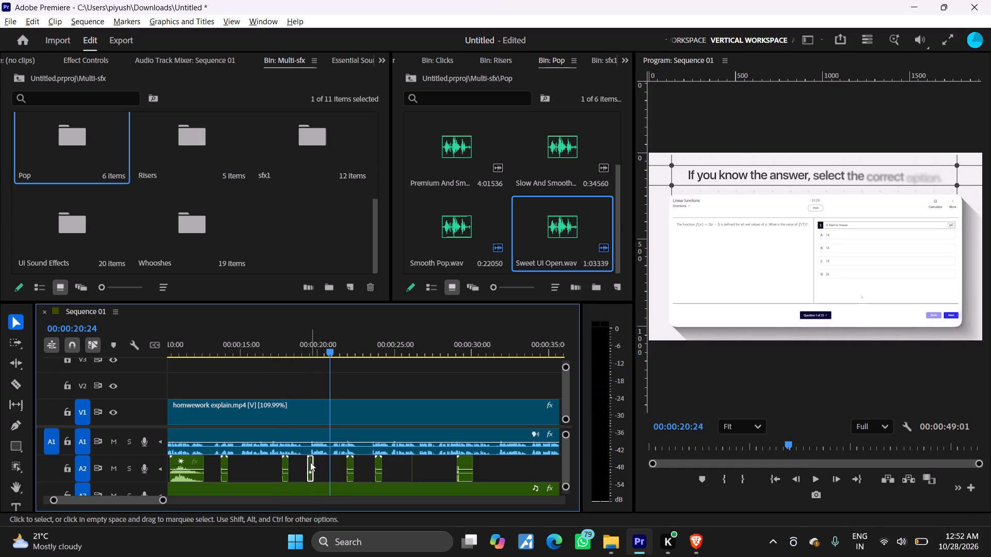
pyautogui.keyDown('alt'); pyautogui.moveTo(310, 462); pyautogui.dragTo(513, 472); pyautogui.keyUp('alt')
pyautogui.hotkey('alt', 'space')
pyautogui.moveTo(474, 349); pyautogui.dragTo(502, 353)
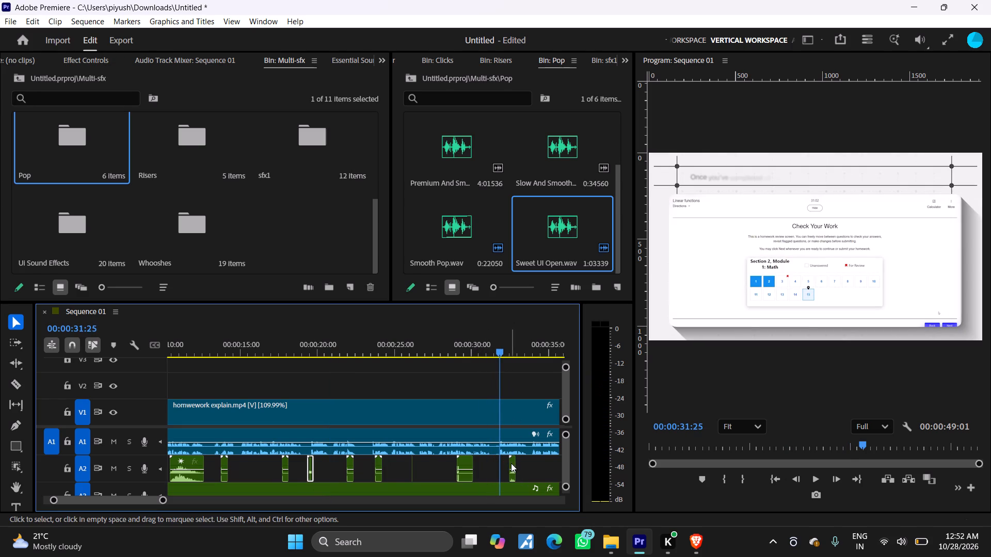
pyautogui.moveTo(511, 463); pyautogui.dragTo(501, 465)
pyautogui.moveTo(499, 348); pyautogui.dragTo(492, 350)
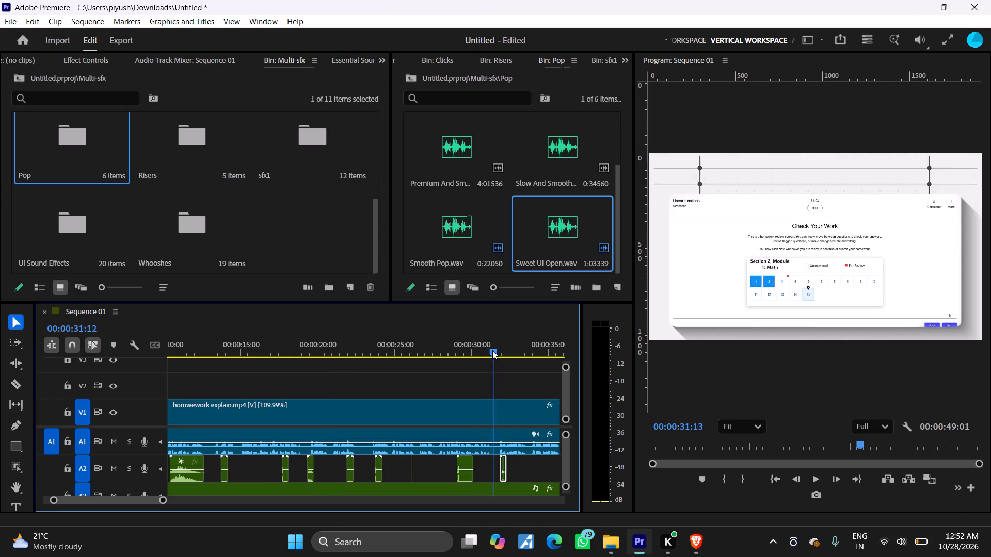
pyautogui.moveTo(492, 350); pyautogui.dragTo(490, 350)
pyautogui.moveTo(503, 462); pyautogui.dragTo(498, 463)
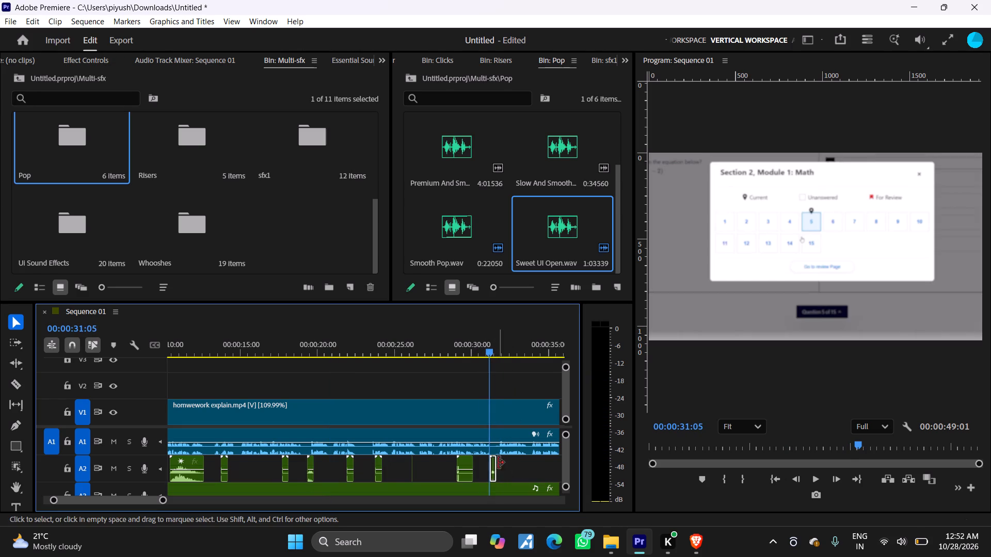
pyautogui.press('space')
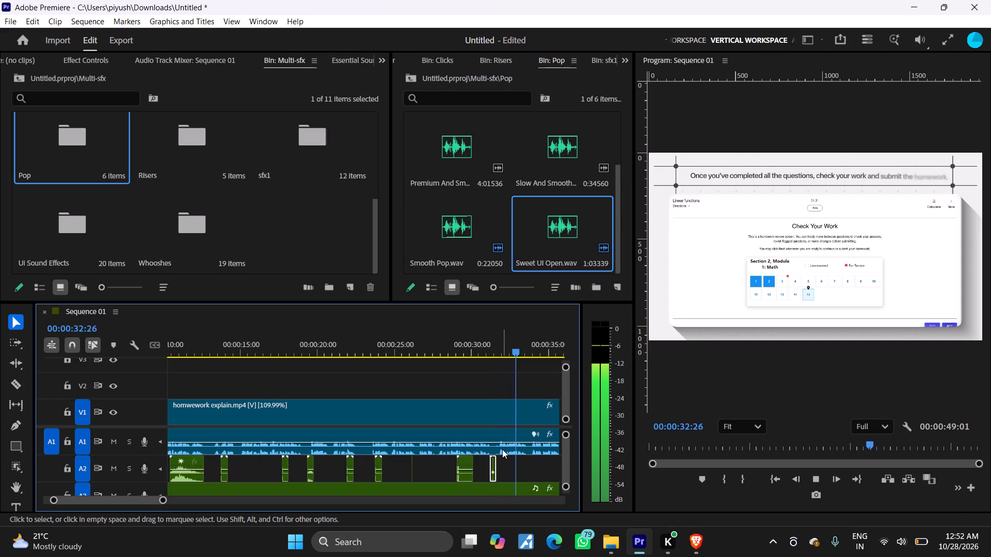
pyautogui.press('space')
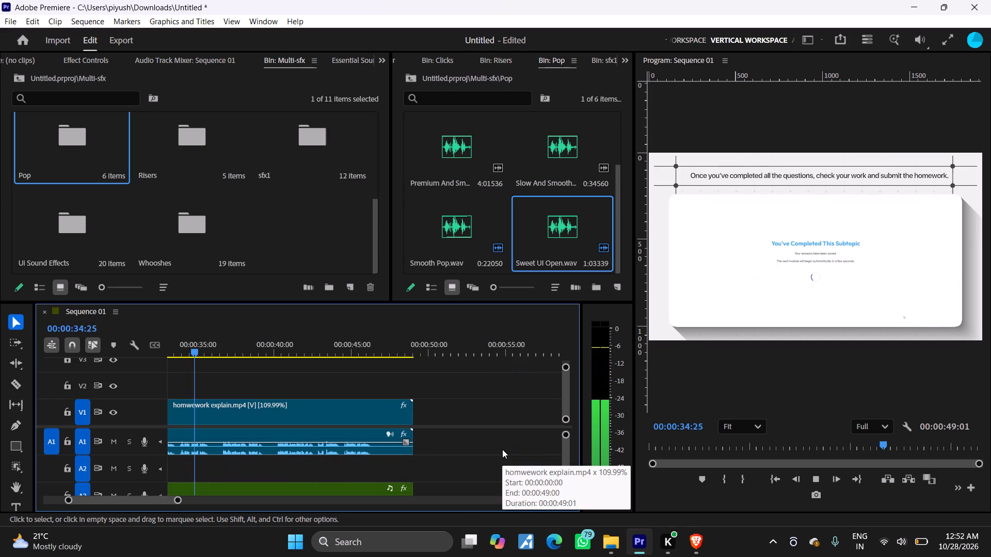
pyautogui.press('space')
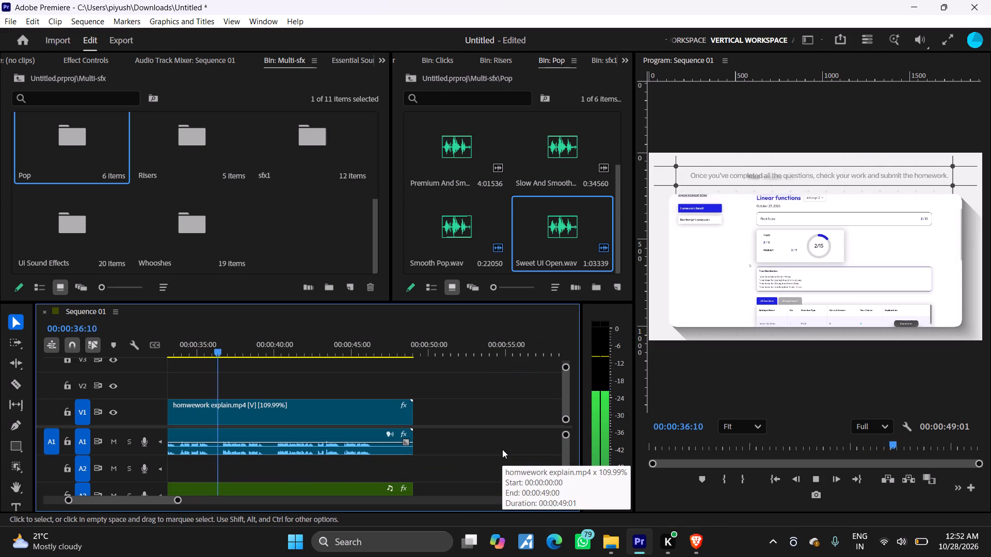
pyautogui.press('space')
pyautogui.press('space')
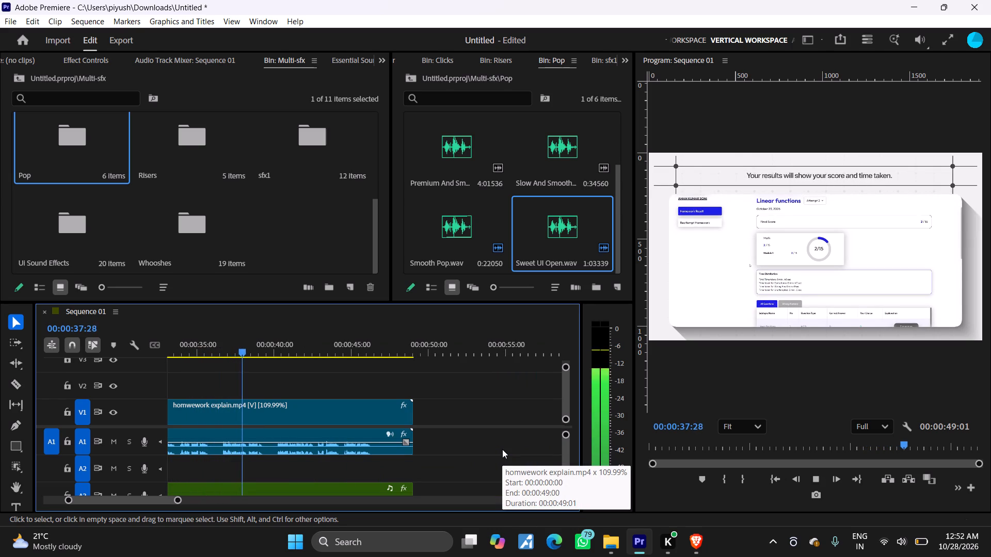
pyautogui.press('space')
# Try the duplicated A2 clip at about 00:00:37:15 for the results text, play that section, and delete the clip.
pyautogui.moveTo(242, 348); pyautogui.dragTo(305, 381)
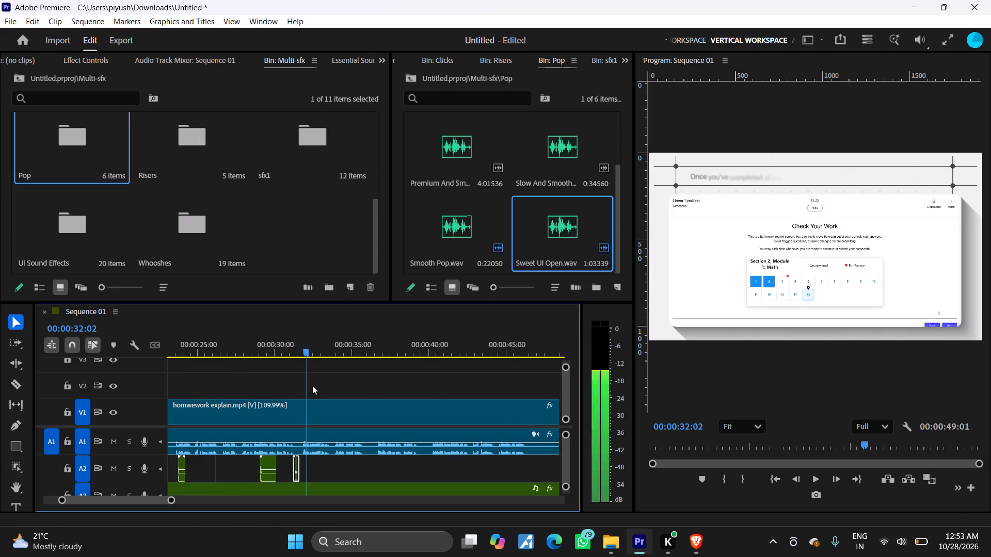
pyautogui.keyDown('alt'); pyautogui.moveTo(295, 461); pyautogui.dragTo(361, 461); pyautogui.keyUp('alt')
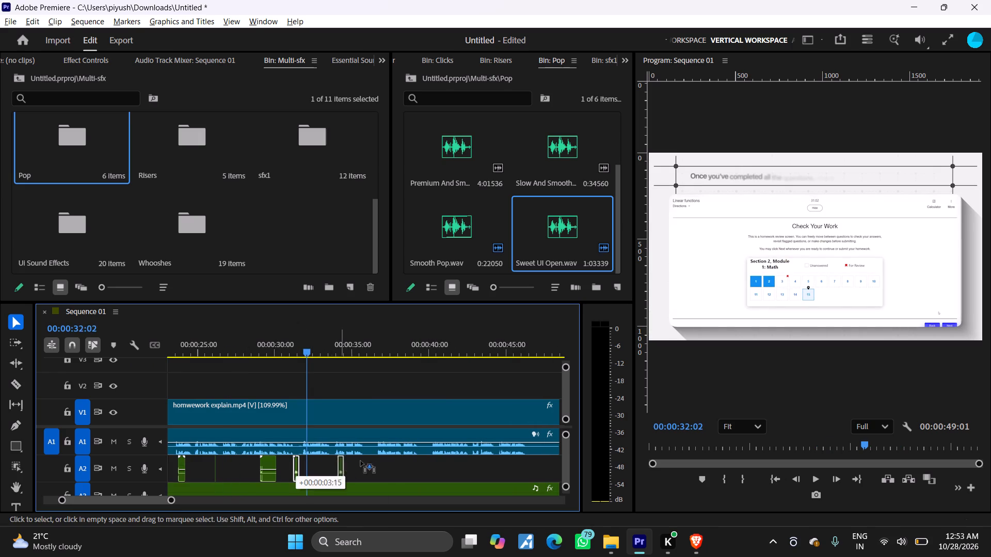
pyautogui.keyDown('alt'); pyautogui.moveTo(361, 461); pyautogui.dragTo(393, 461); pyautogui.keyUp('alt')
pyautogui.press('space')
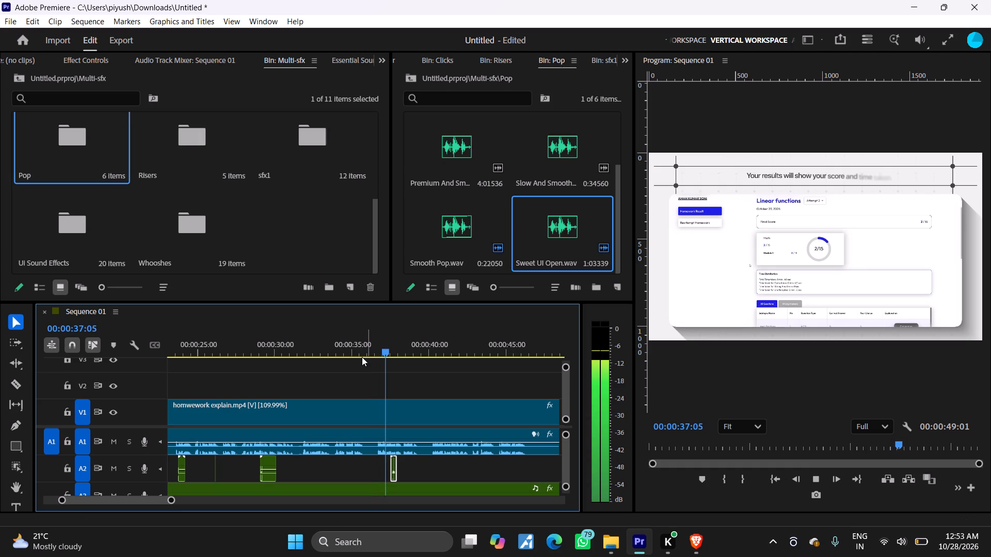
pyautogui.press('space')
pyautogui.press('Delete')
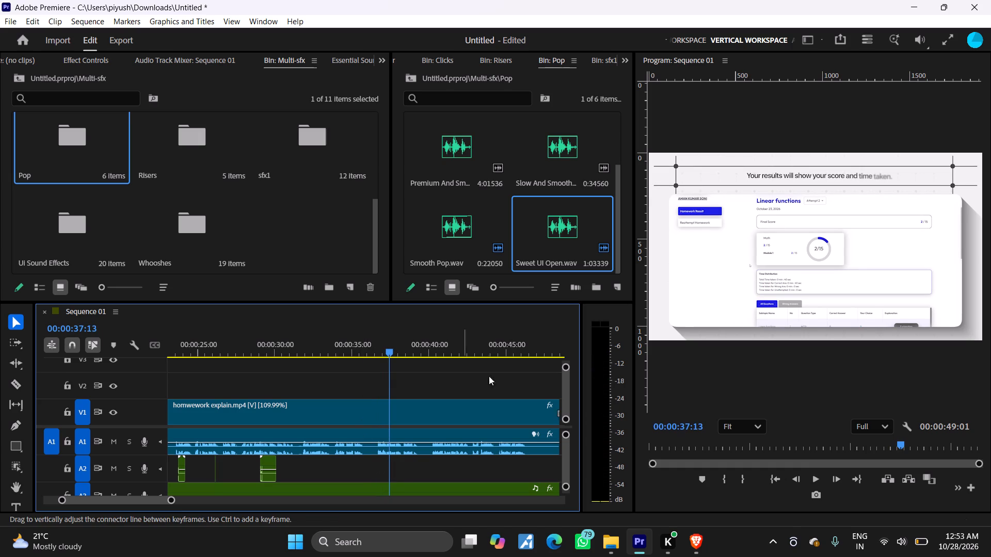
# Audition the Slow And Smooth, Premium and Smooth Pop.wav sounds from the Pop bin for the results text.
pyautogui.click(535, 160)
pyautogui.press('space')
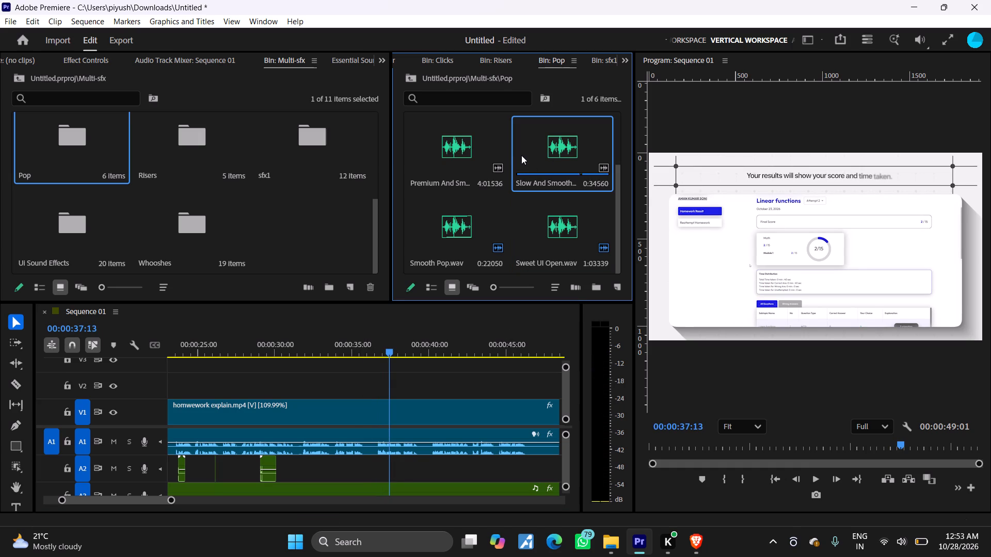
pyautogui.click(444, 155)
pyautogui.press('space')
pyautogui.click(425, 233)
pyautogui.press('space')
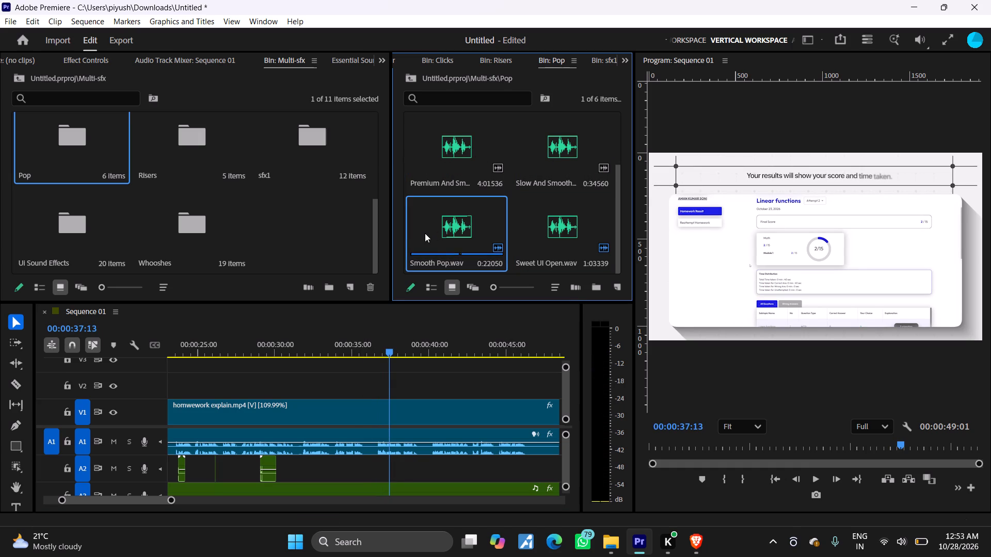
pyautogui.press('space')
# Place Smooth Pop.wav on A2 at about 00:00:37:00 for the results text and play back through to 00:00:42:18.
pyautogui.moveTo(442, 234); pyautogui.dragTo(434, 267)
pyautogui.moveTo(434, 267); pyautogui.dragTo(381, 470)
pyautogui.moveTo(387, 354); pyautogui.dragTo(363, 356)
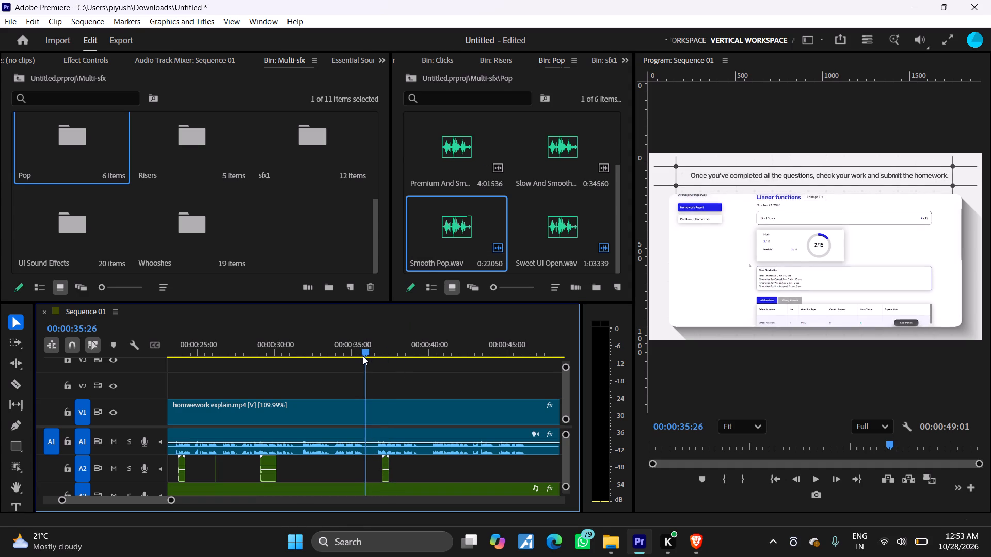
pyautogui.press('space')
pyautogui.press('space')
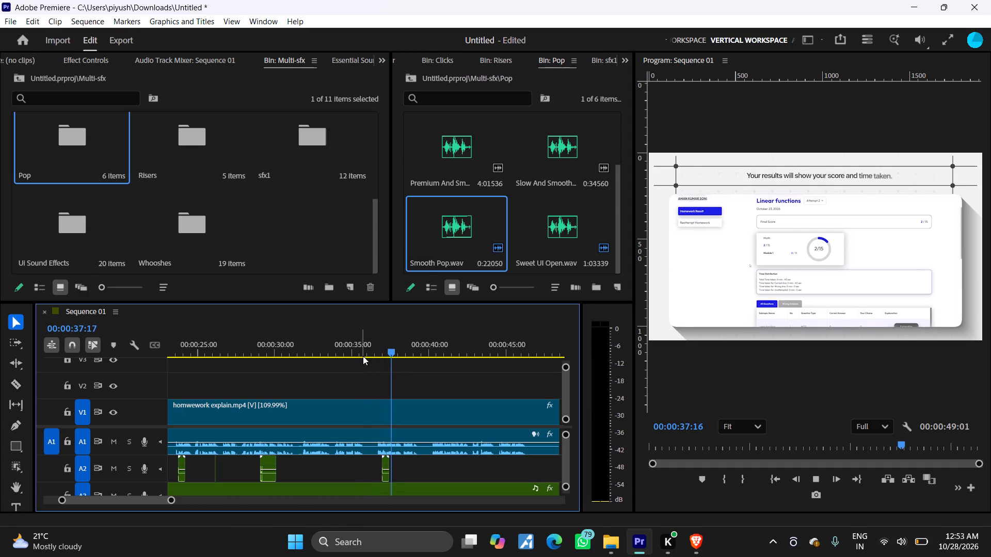
pyautogui.moveTo(382, 348); pyautogui.dragTo(365, 354)
pyautogui.press('space')
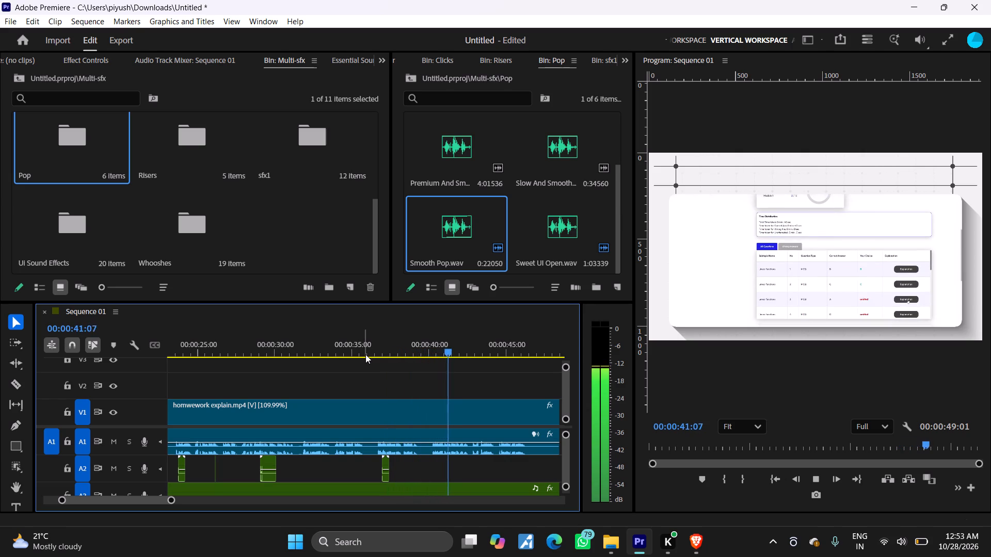
pyautogui.moveTo(452, 342); pyautogui.dragTo(376, 357)
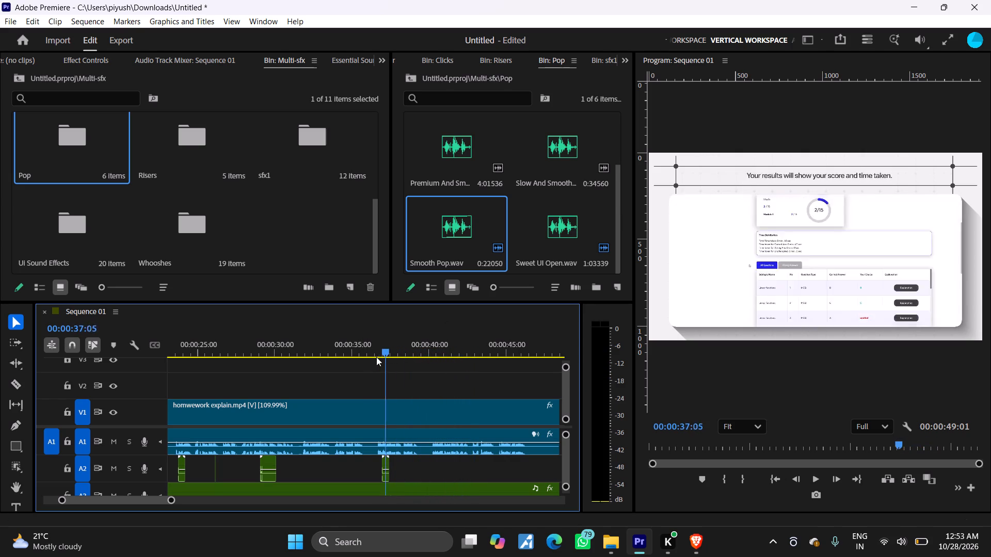
pyautogui.moveTo(376, 357); pyautogui.dragTo(370, 358)
pyautogui.press('space')
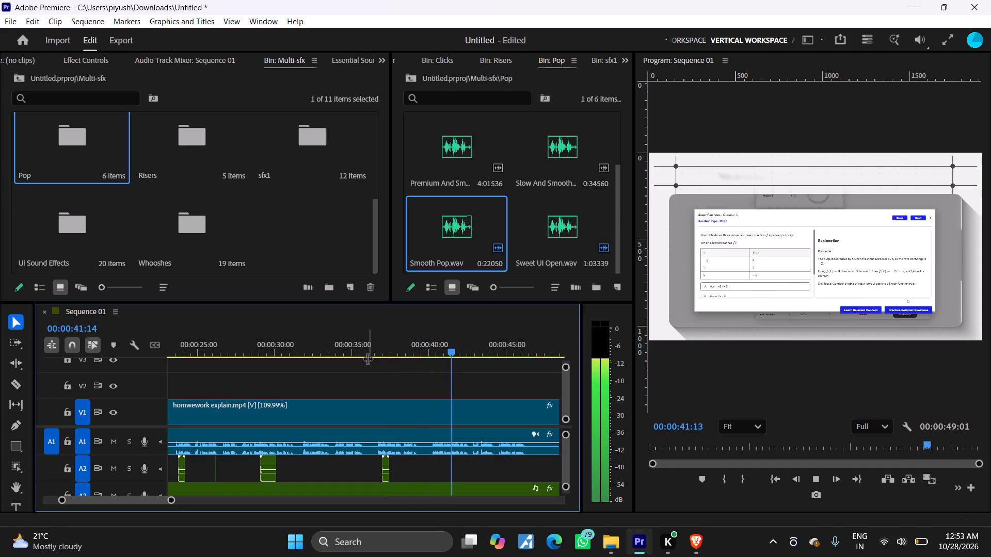
pyautogui.press('space')
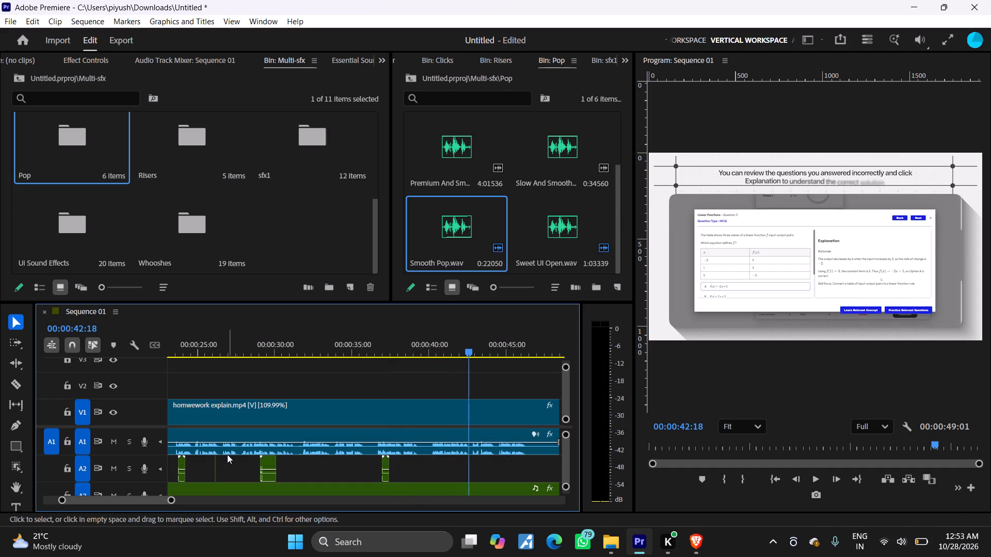
# Move the A2 sound effect from about 00:00:23:22 to about 00:00:41:00 for the explanation popup and play back that section.
pyautogui.moveTo(223, 338); pyautogui.dragTo(298, 389)
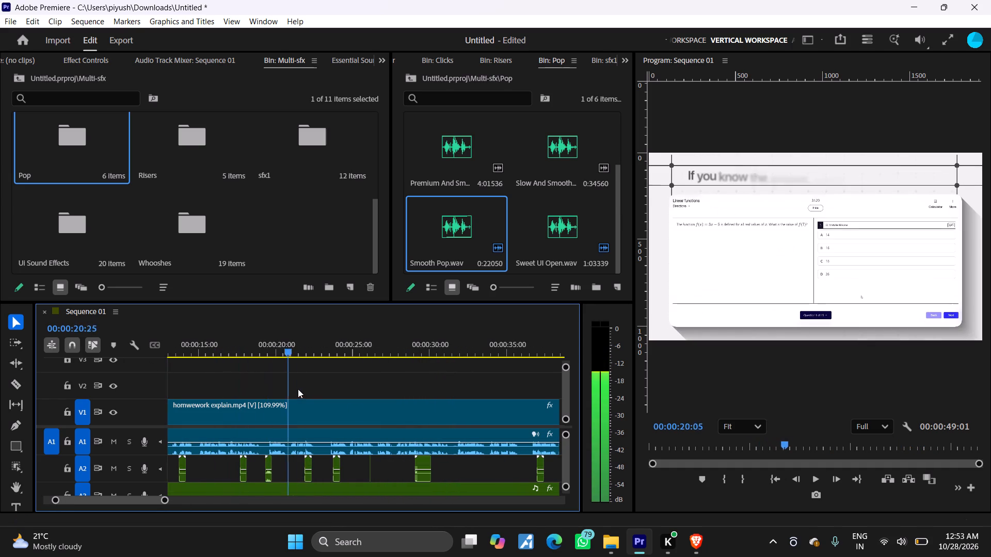
pyautogui.moveTo(298, 389); pyautogui.dragTo(303, 389)
pyautogui.press('space')
pyautogui.press('space')
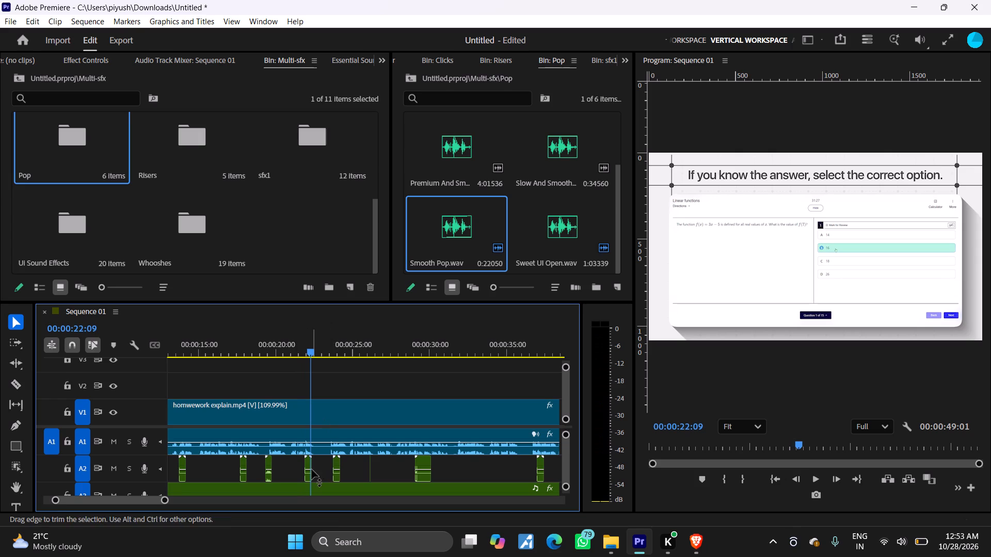
pyautogui.click(337, 465)
pyautogui.keyDown('alt'); pyautogui.moveTo(337, 465); pyautogui.dragTo(477, 464); pyautogui.keyUp('alt')
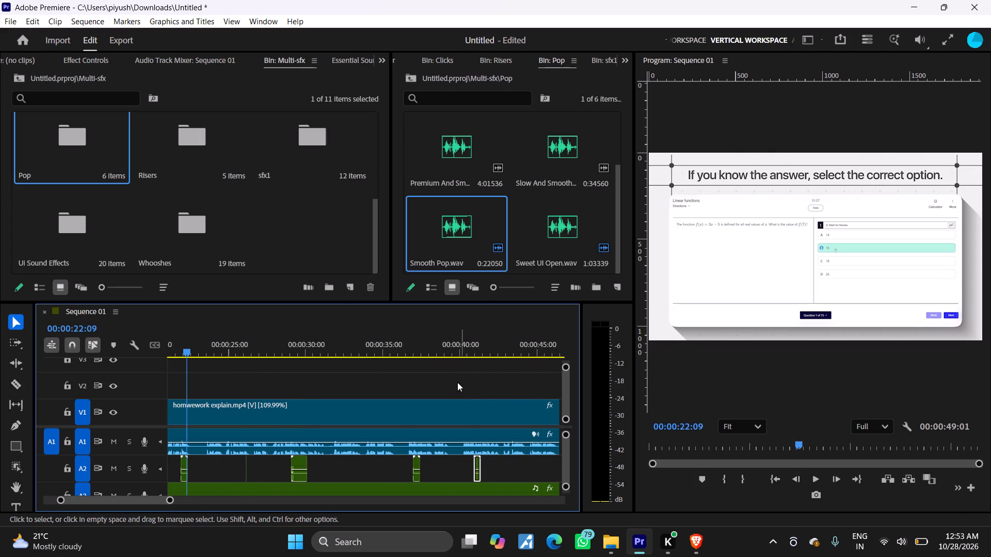
pyautogui.moveTo(444, 353); pyautogui.dragTo(404, 353)
pyautogui.press('space')
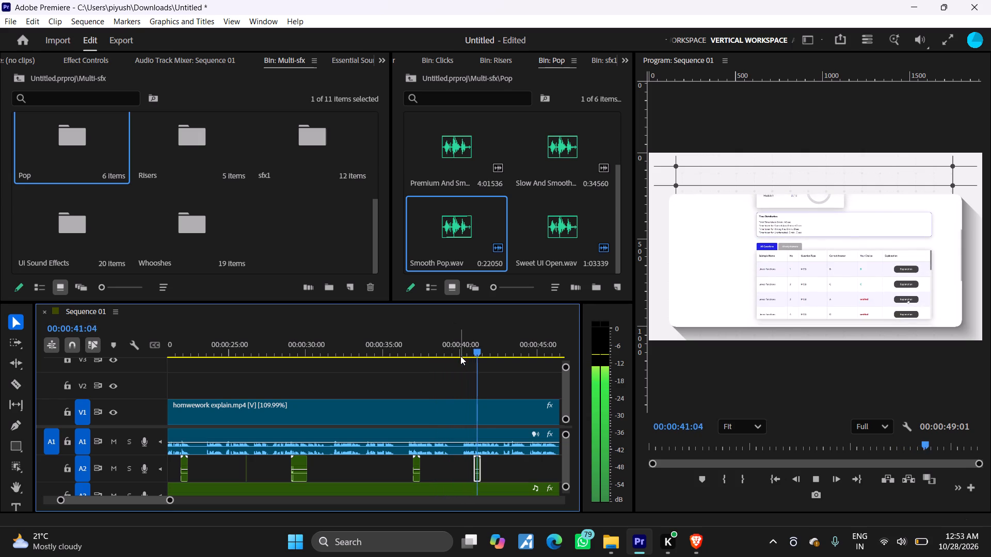
pyautogui.press('space')
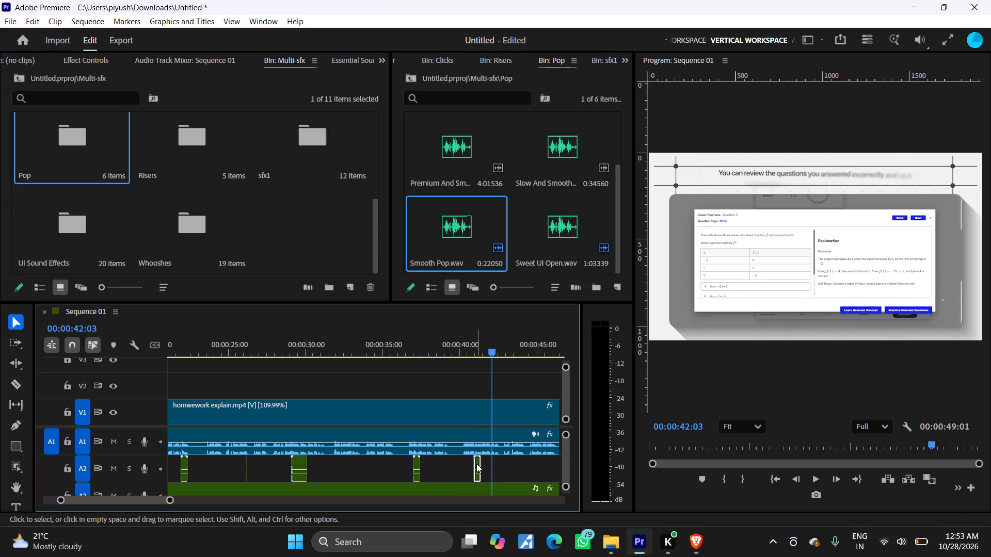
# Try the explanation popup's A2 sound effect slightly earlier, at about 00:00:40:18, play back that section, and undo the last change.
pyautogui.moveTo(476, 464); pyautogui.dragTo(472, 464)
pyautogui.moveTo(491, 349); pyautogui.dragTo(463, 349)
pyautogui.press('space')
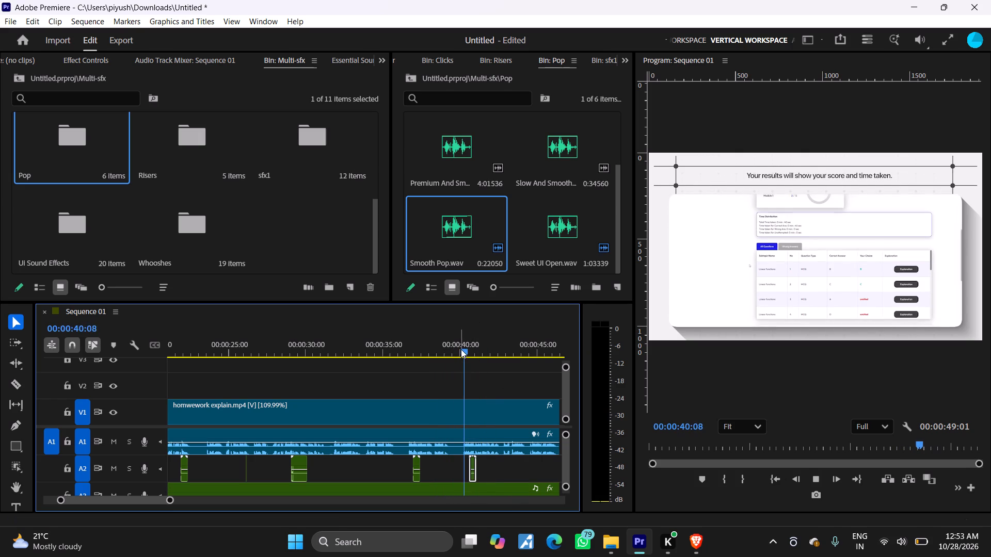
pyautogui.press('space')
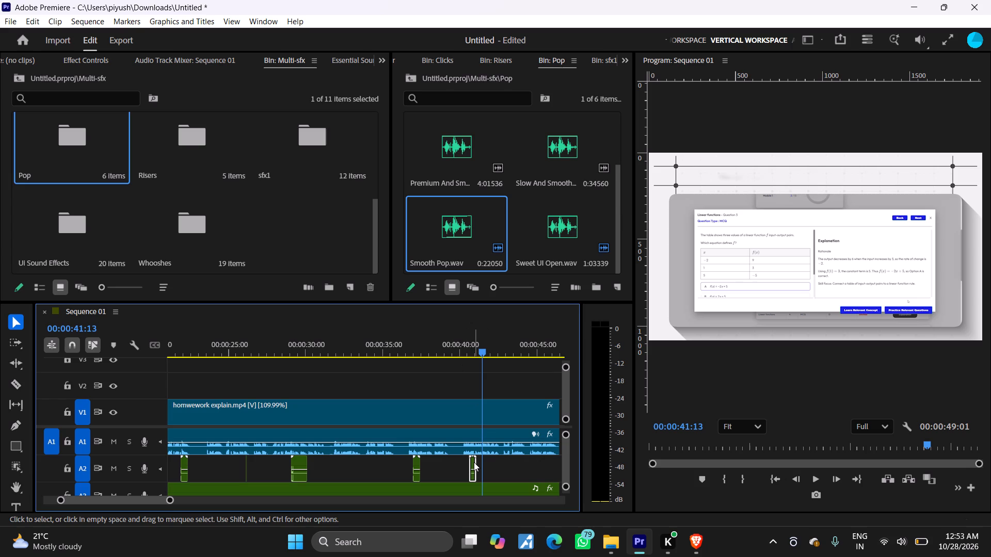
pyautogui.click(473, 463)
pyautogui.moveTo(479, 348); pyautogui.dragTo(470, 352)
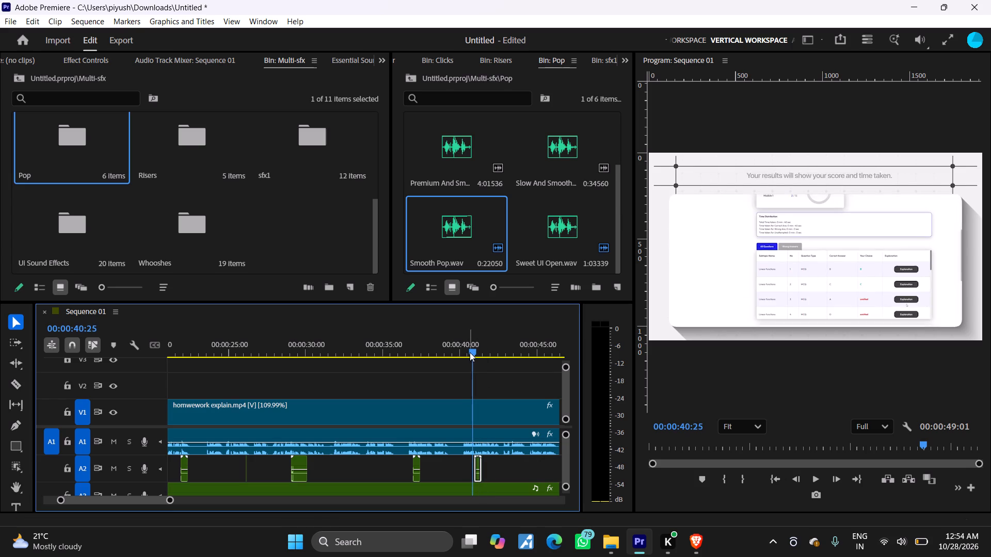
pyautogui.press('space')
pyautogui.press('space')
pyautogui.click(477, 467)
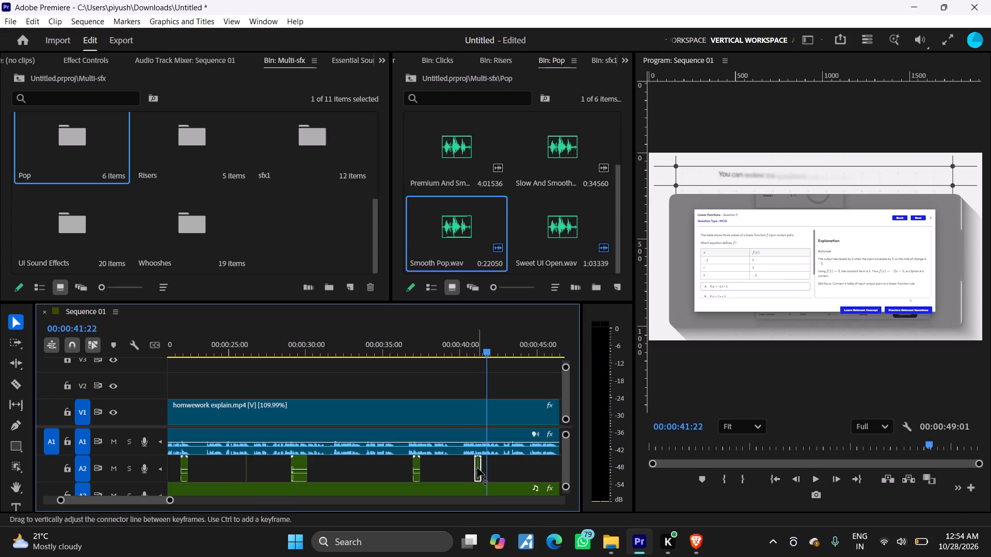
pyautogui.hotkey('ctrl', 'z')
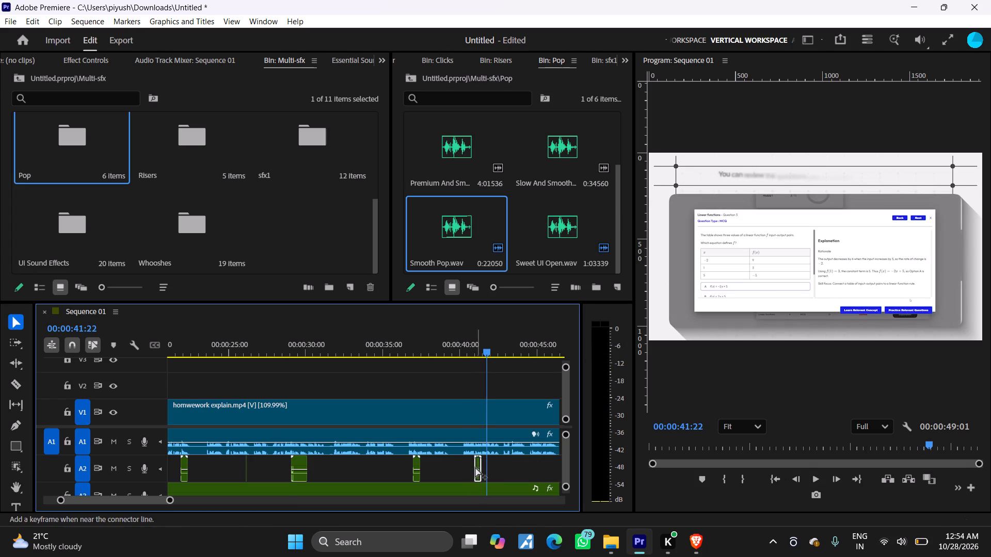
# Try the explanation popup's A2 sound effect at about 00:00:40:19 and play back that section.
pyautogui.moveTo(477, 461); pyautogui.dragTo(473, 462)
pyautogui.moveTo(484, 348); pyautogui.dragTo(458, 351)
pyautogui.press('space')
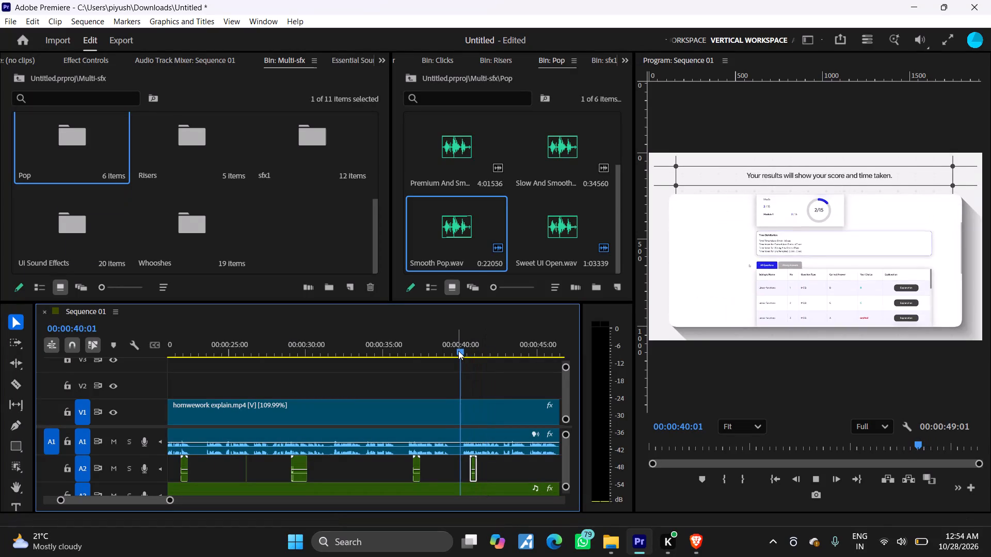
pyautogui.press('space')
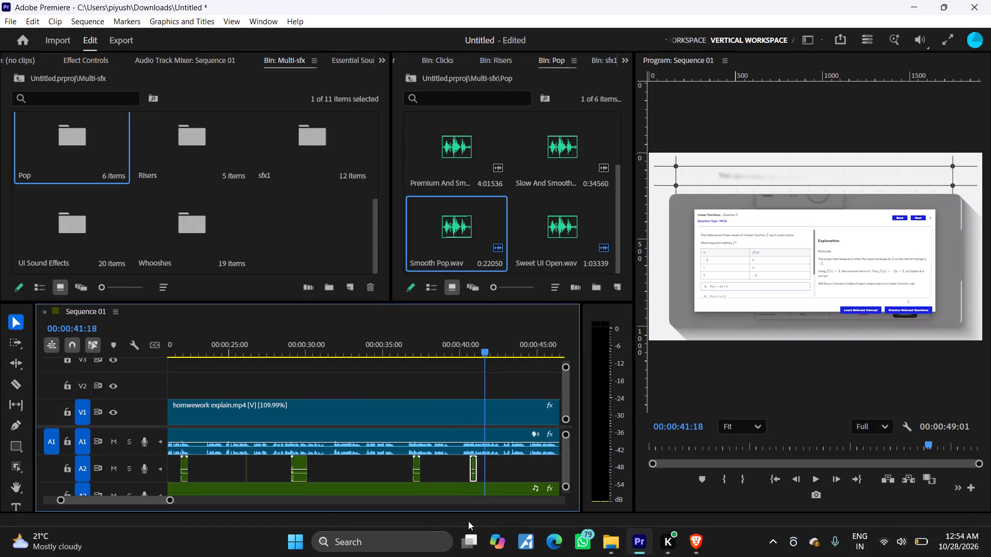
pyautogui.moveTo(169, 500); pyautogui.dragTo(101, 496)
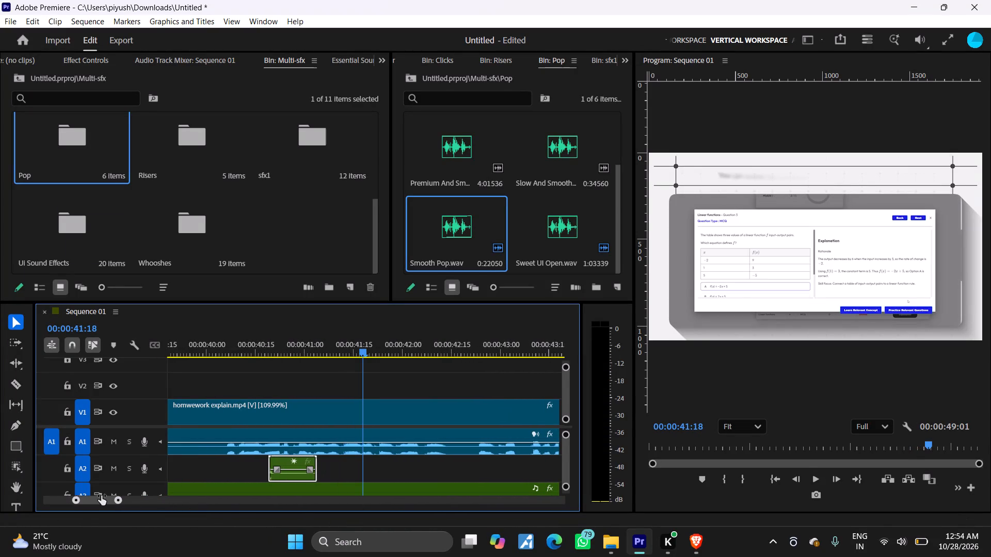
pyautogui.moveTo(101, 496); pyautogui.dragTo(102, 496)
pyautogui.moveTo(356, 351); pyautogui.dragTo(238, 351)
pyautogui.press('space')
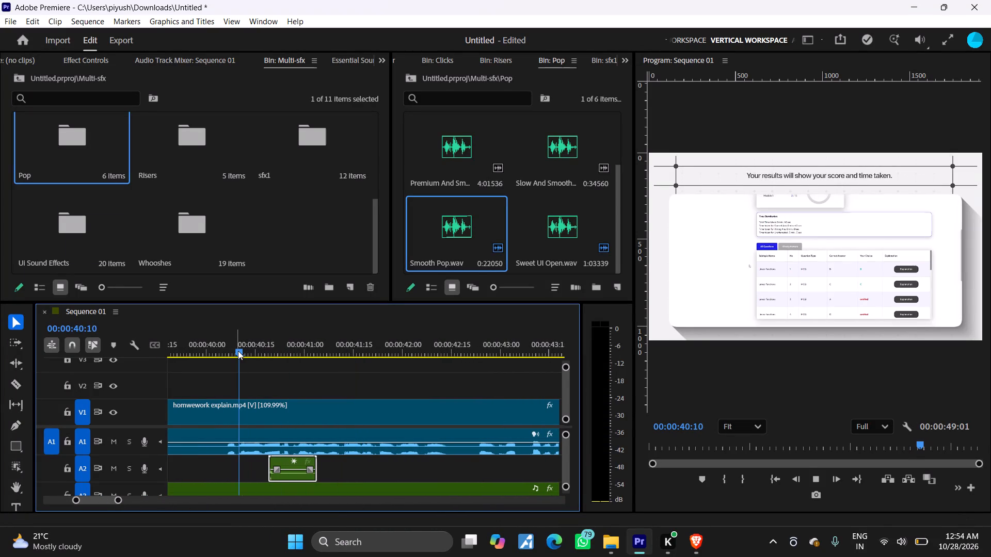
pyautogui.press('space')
# Move the explanation popup's A2 sound effect to about 00:00:41:01 and play back through to 00:00:44:00.
pyautogui.moveTo(289, 461); pyautogui.dragTo(326, 465)
pyautogui.moveTo(307, 353); pyautogui.dragTo(294, 354)
pyautogui.press('space')
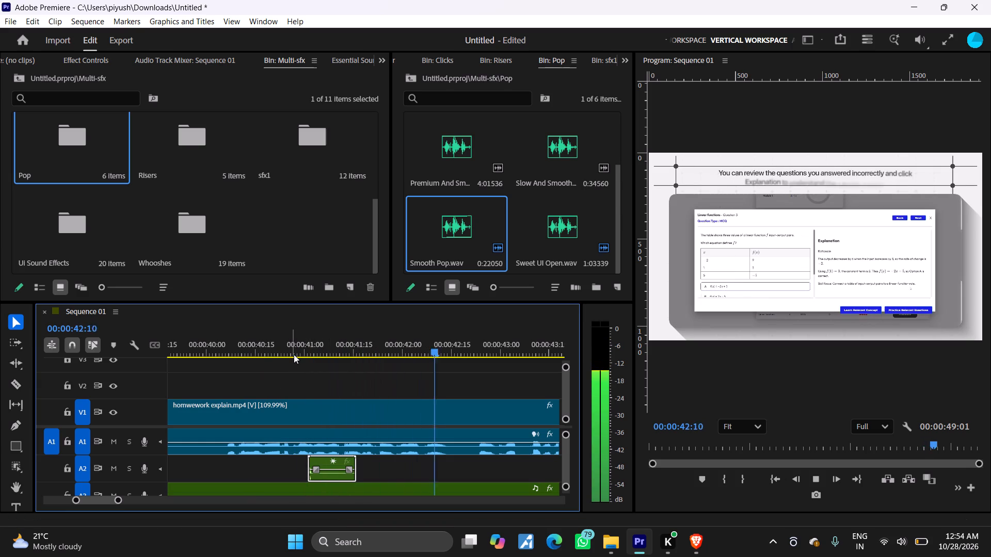
pyautogui.press('space')
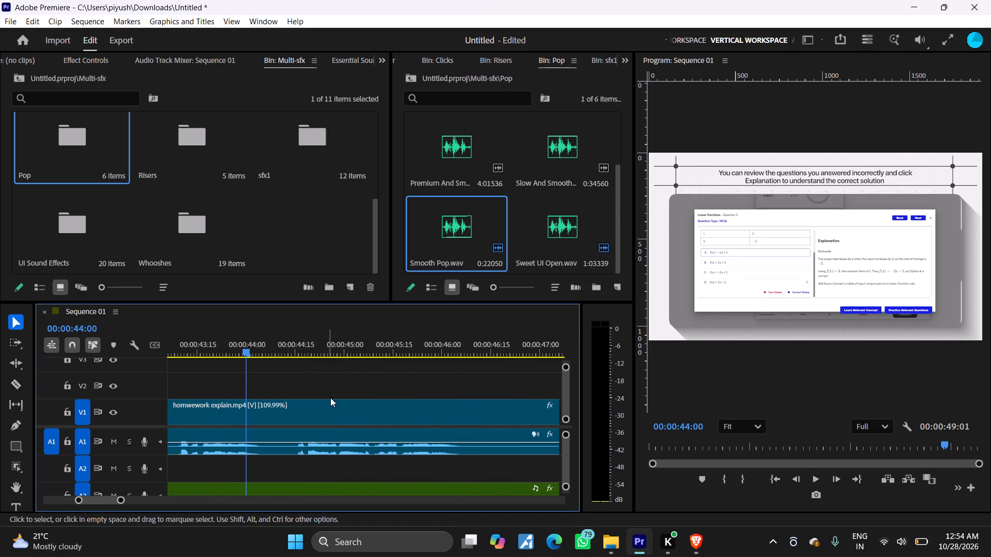
# Open the drive-download bin in Multi-sfx and audition Enter.wav, phone typing.mp3 and the neighbouring sounds for the explanation text.
pyautogui.moveTo(122, 502); pyautogui.dragTo(181, 510)
pyautogui.scroll(8, 533, 191)
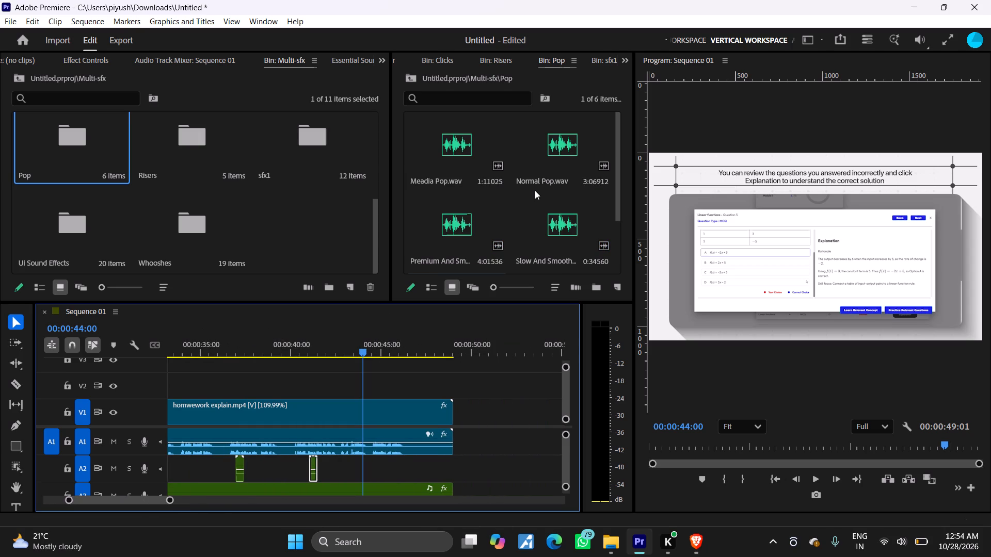
pyautogui.scroll(2, 537, 190)
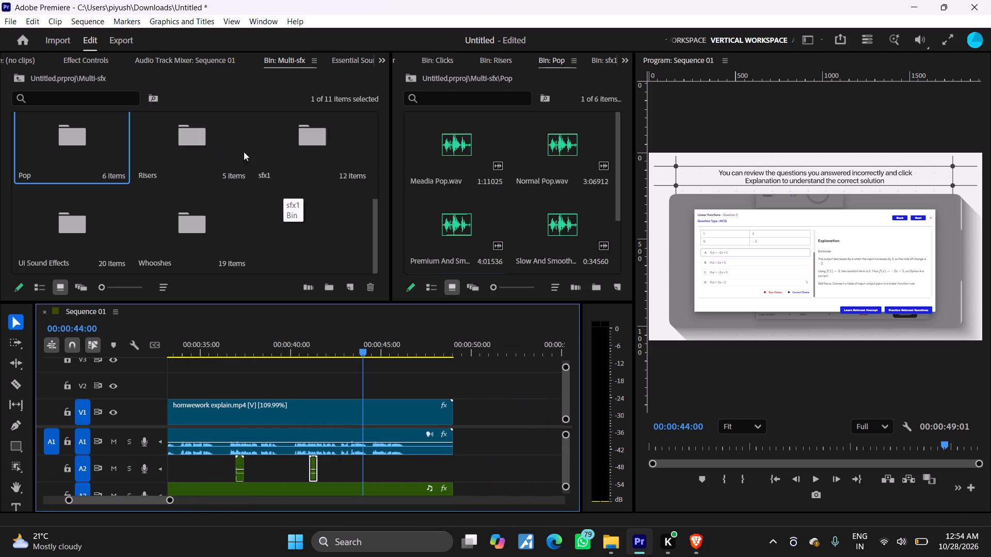
pyautogui.scroll(2, 257, 190)
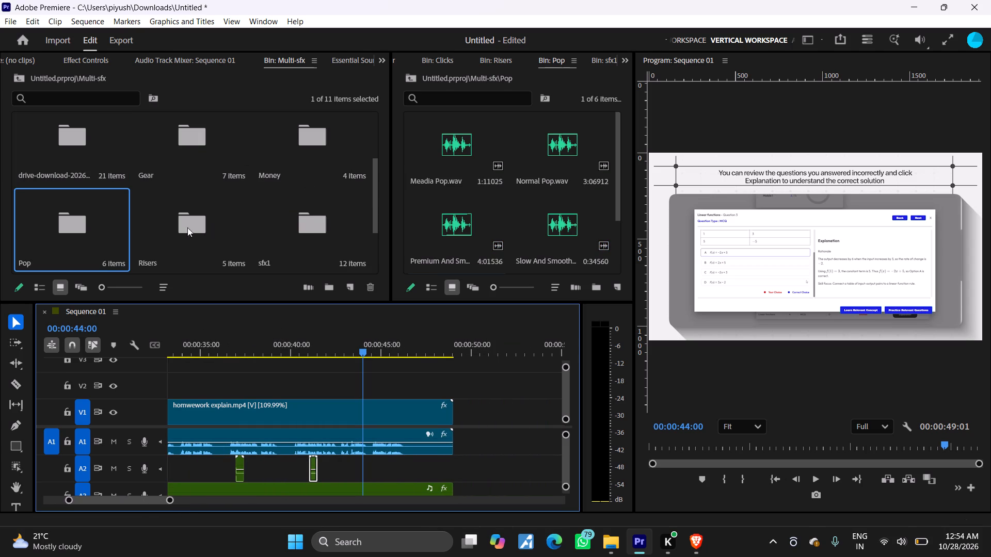
pyautogui.doubleClick(75, 221)
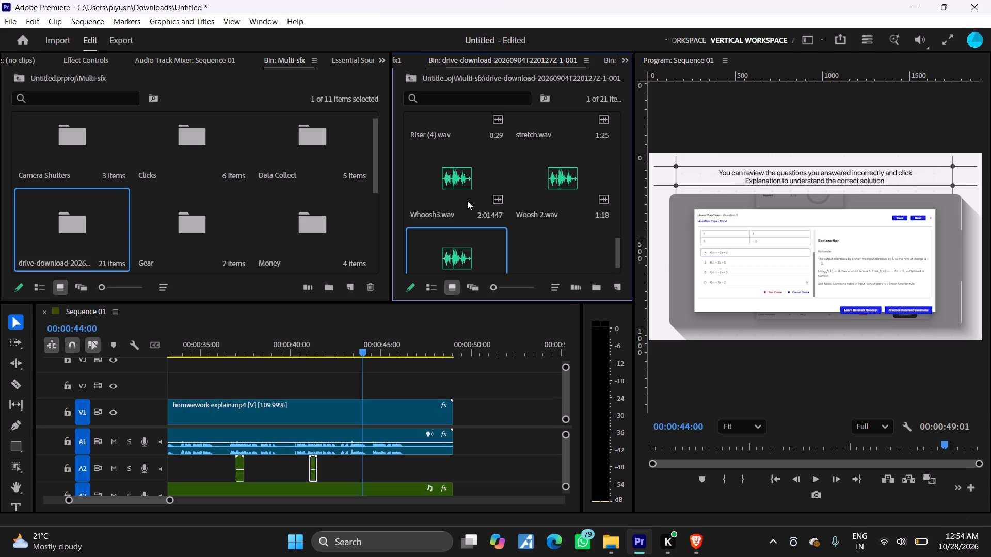
pyautogui.scroll(6, 467, 201)
pyautogui.scroll(-2, 468, 202)
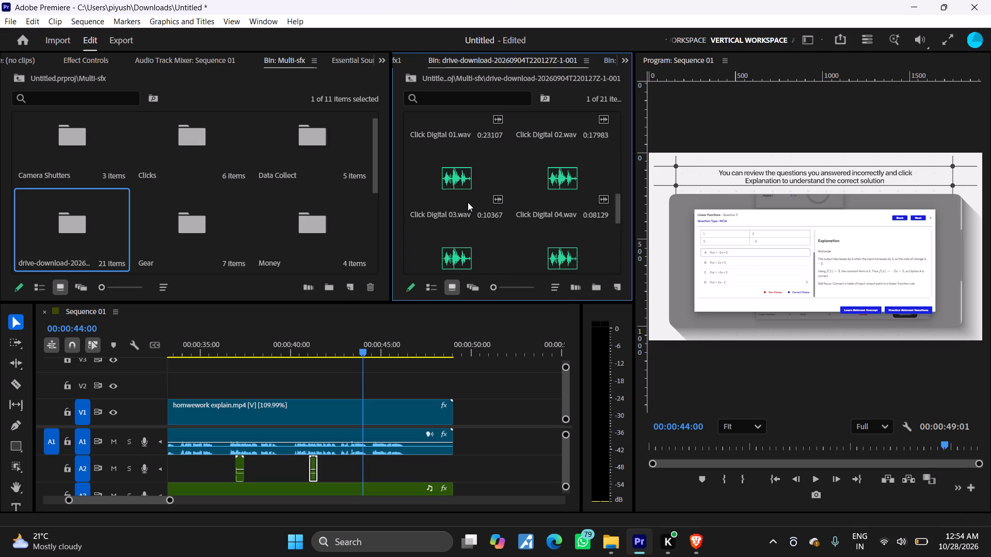
pyautogui.scroll(-2, 468, 202)
pyautogui.click(442, 185)
pyautogui.press('space')
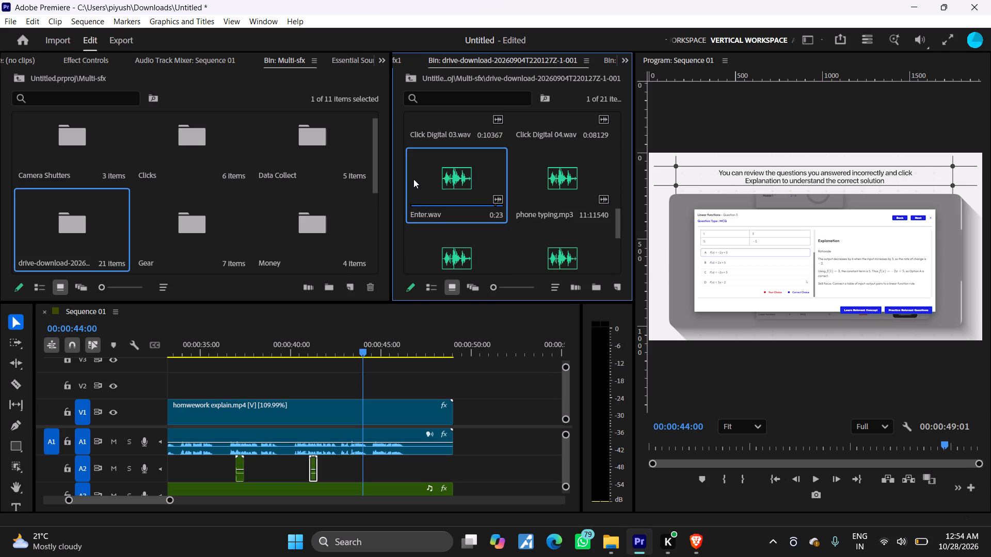
pyautogui.press('space')
pyautogui.click(526, 181)
pyautogui.press('space')
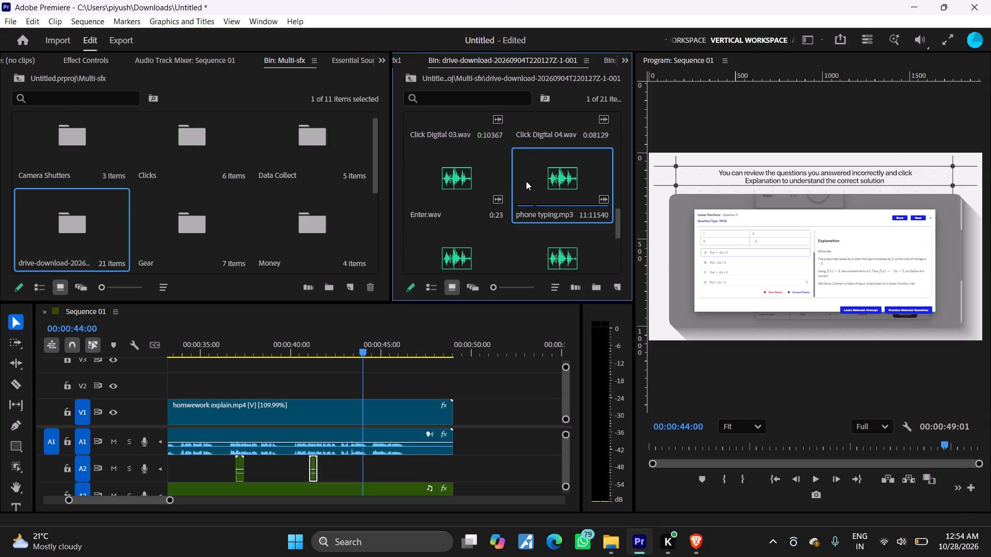
pyautogui.click(537, 251)
pyautogui.press('space')
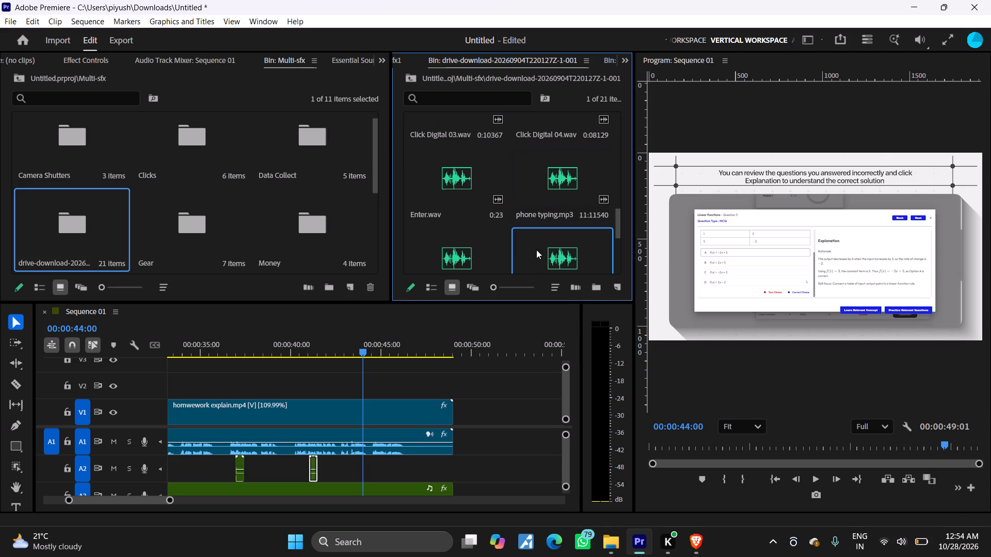
pyautogui.click(531, 249)
pyautogui.press('space')
pyautogui.click(433, 246)
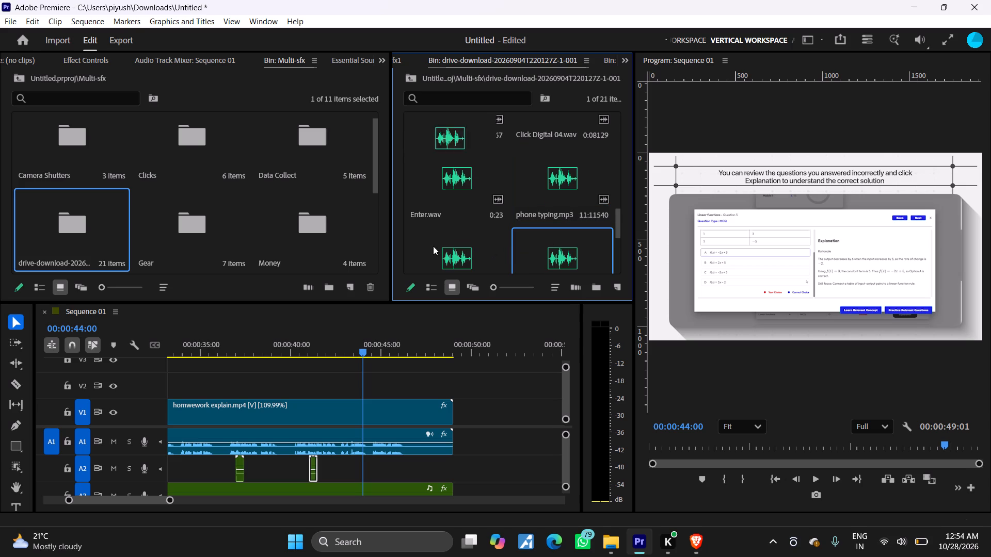
pyautogui.press('space')
# Audition Click 09.wav, Click 10.wav, Click 07.wav and Click 08.wav from the drive-download bin.
pyautogui.scroll(3, 455, 231)
pyautogui.click(425, 182)
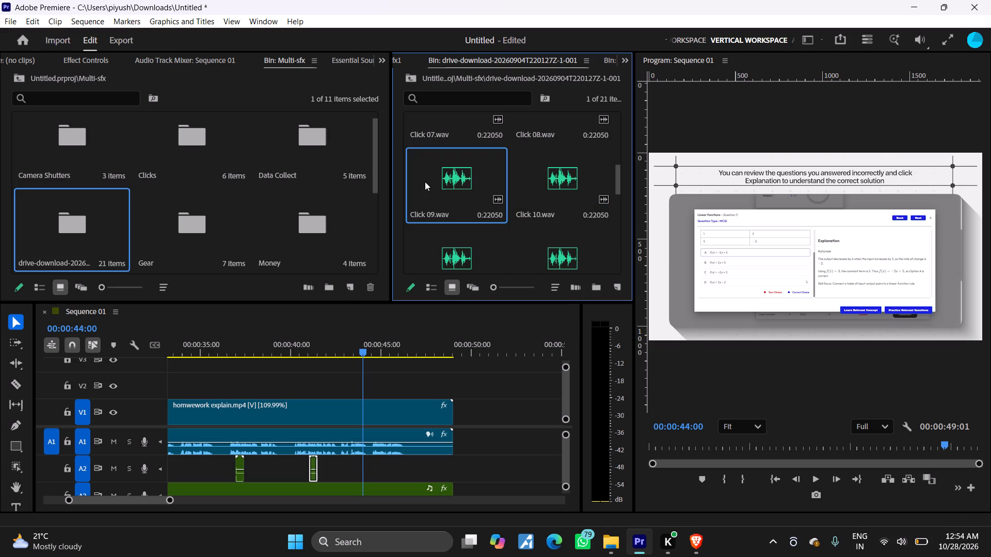
pyautogui.press('space')
pyautogui.click(532, 174)
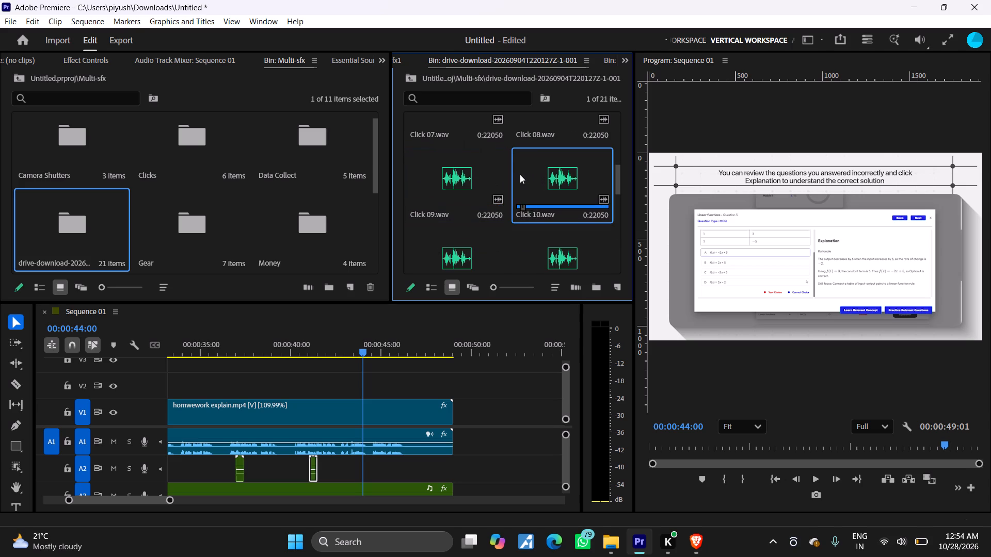
pyautogui.press('space')
pyautogui.click(410, 170)
pyautogui.press('space')
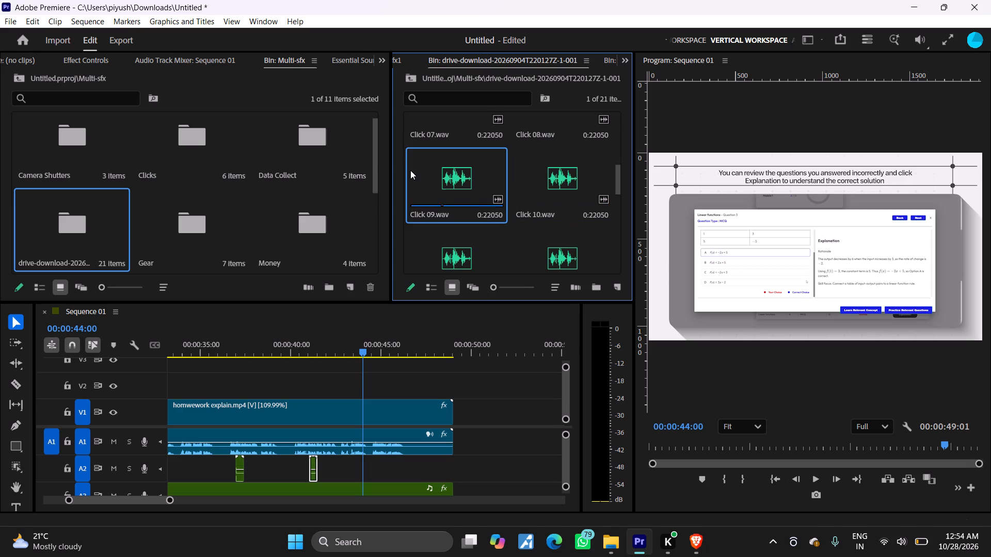
pyautogui.scroll(1, 412, 169)
pyautogui.click(412, 169)
pyautogui.press('space')
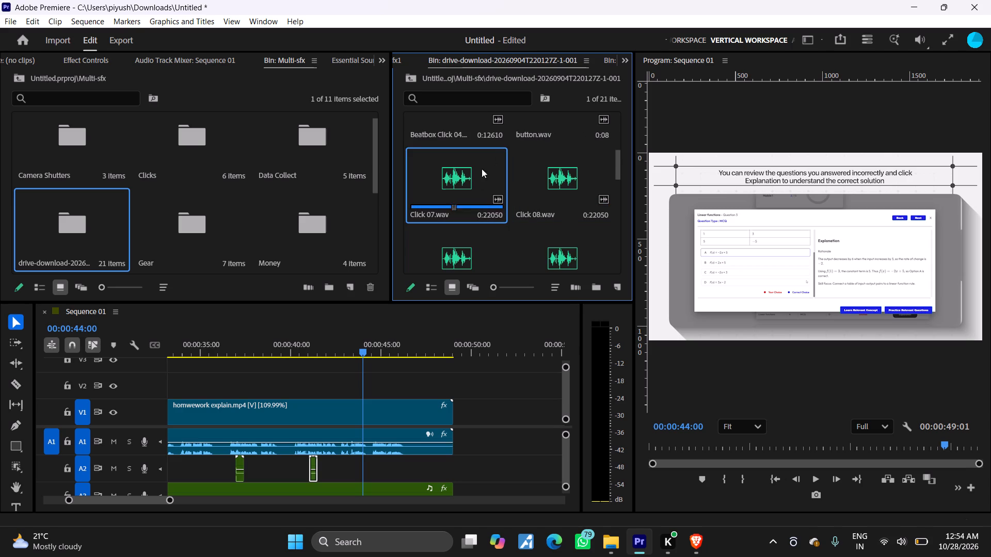
pyautogui.click(520, 168)
pyautogui.press('space')
# Audition button.wav, the Beatbox Click 01 to 04 sounds and BackSpace.wav from the drive-download bin.
pyautogui.scroll(1, 520, 168)
pyautogui.click(520, 168)
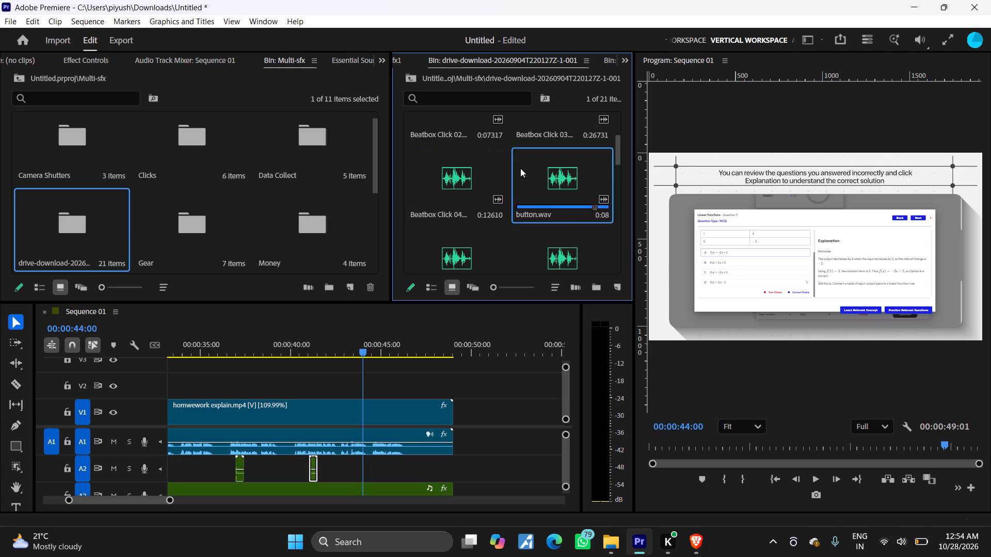
pyautogui.press('space')
pyautogui.click(421, 169)
pyautogui.press('space')
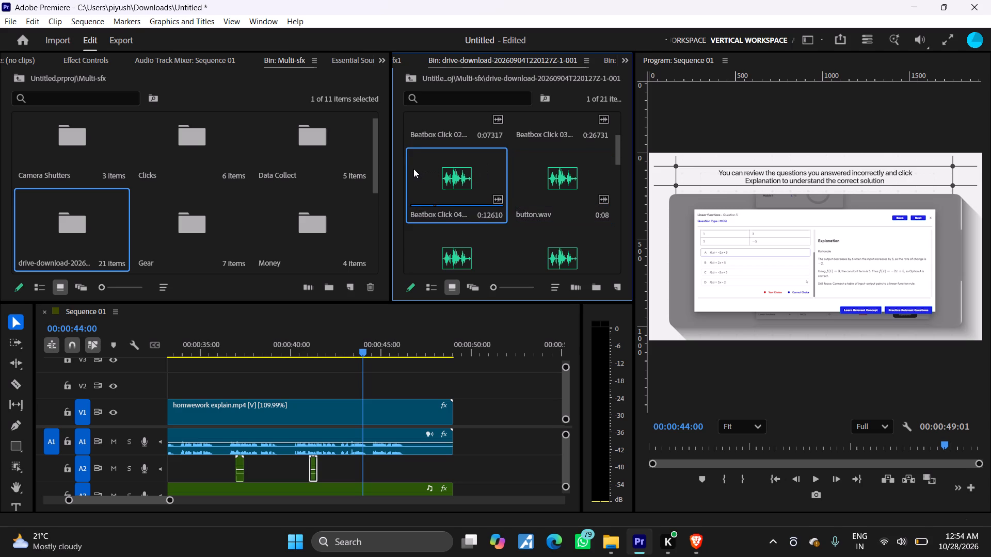
pyautogui.scroll(1, 438, 169)
pyautogui.click(419, 168)
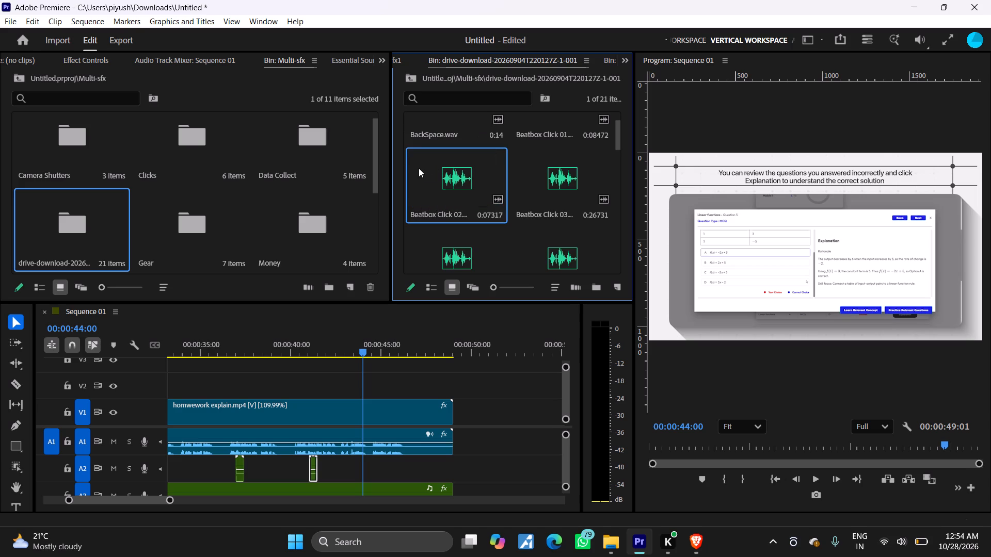
pyautogui.press('space')
pyautogui.click(516, 168)
pyautogui.press('space')
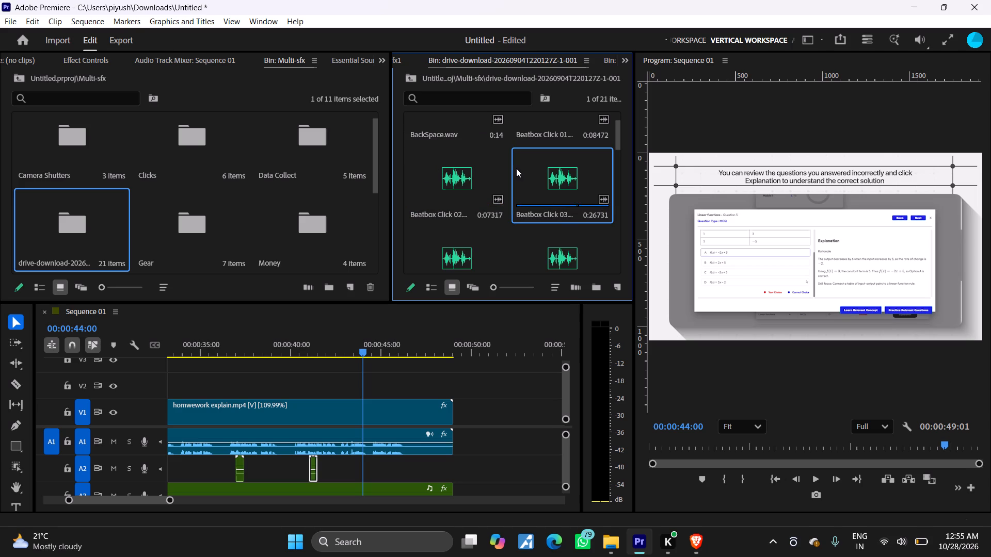
pyautogui.scroll(1, 516, 168)
pyautogui.click(516, 168)
pyautogui.press('space')
pyautogui.click(419, 138)
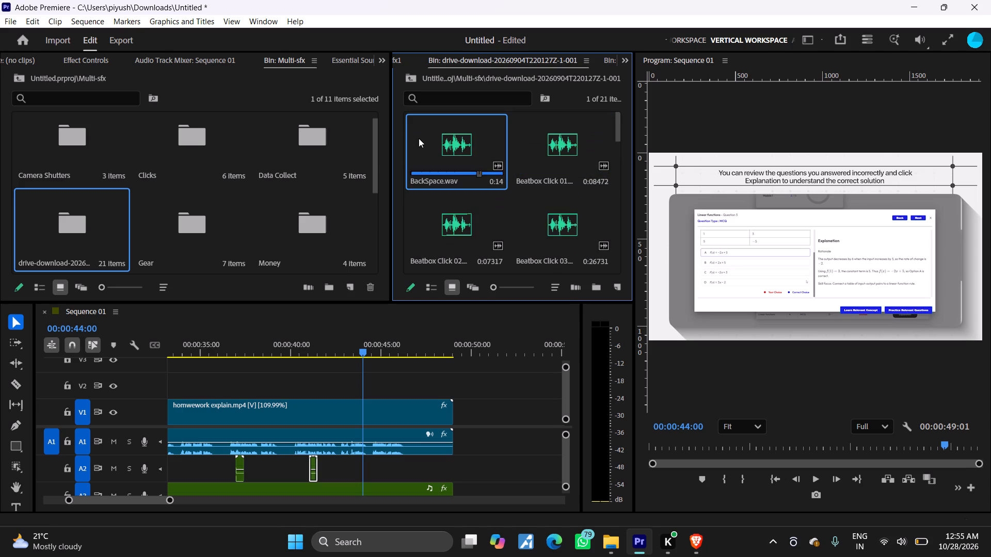
pyautogui.press('space')
# Audition stretch.wav and zoom (3).wav from the drive-download bin.
pyautogui.scroll(1, 420, 138)
pyautogui.scroll(-17, 487, 172)
pyautogui.scroll(-4, 576, 194)
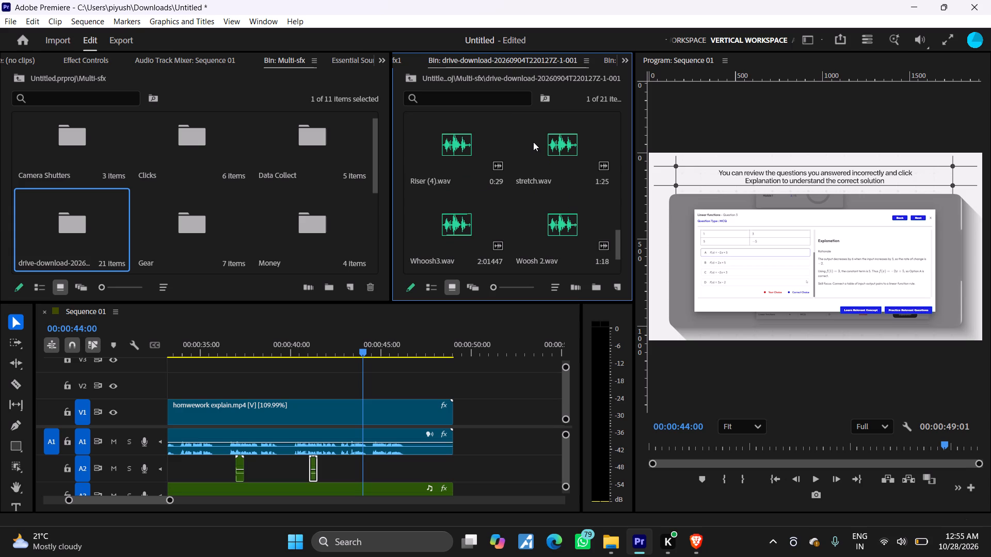
pyautogui.click(533, 142)
pyautogui.press('space')
pyautogui.click(424, 218)
pyautogui.press('space')
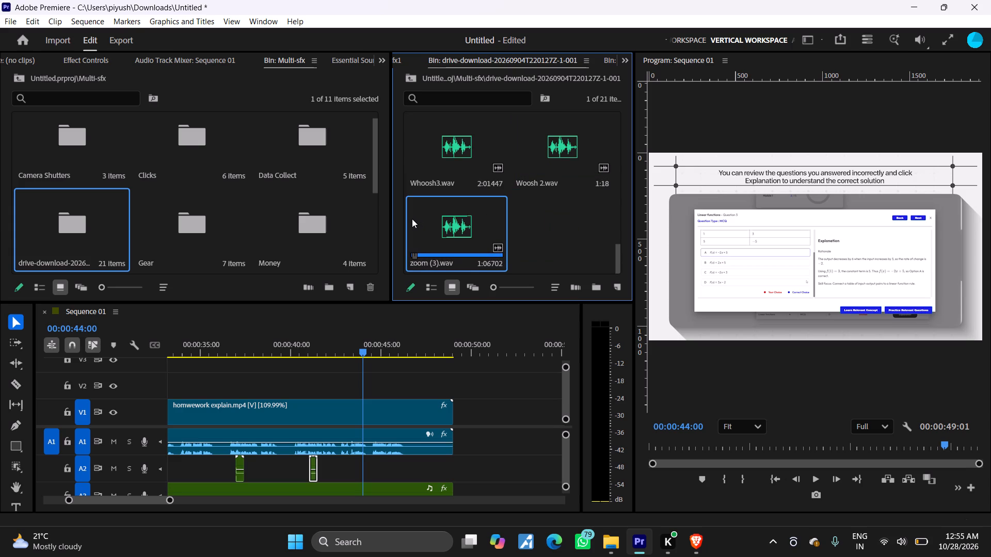
# Play back the explanation text section from about 00:00:41:03 to 00:00:43:25.
pyautogui.moveTo(358, 355); pyautogui.dragTo(310, 362)
pyautogui.press('space')
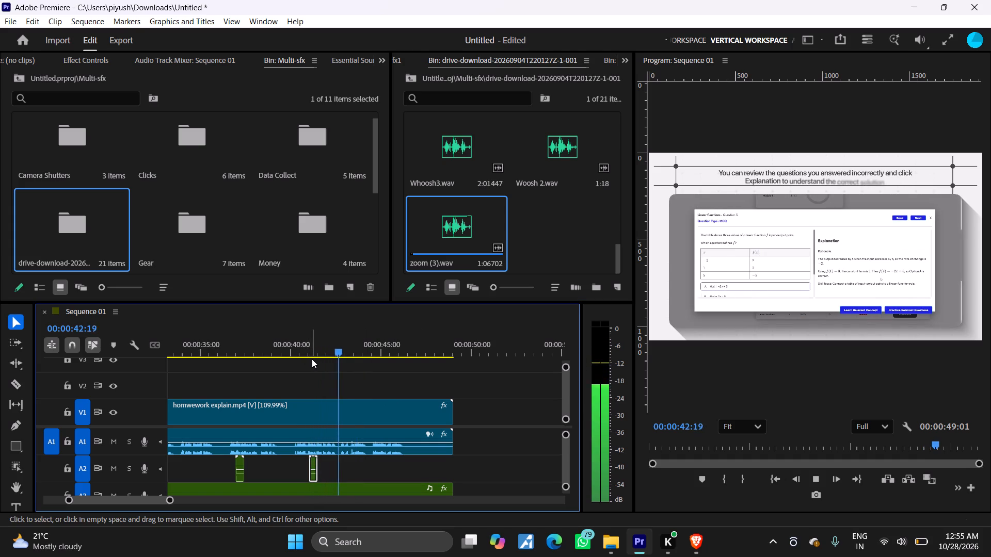
pyautogui.press('space')
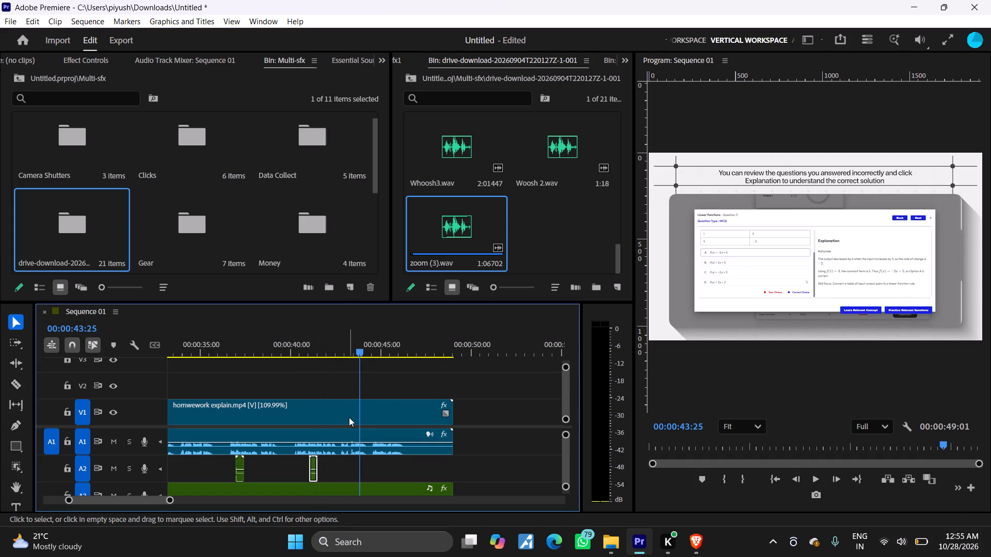
# Duplicate the A2 sound effect near 00:00:41 and place the copy on A2 at 00:00:43:06.
pyautogui.press('space')
pyautogui.press('space')
pyautogui.press('space')
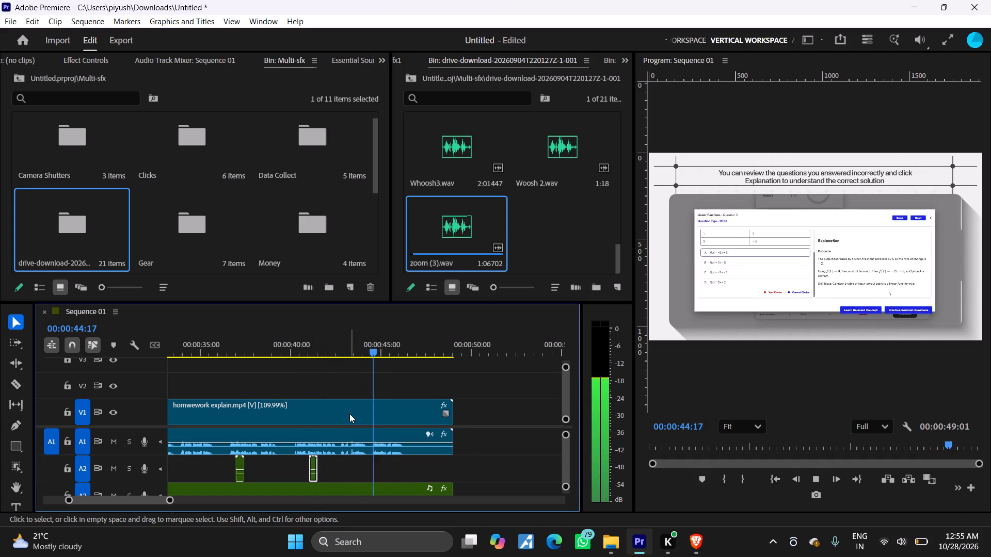
pyautogui.press('space')
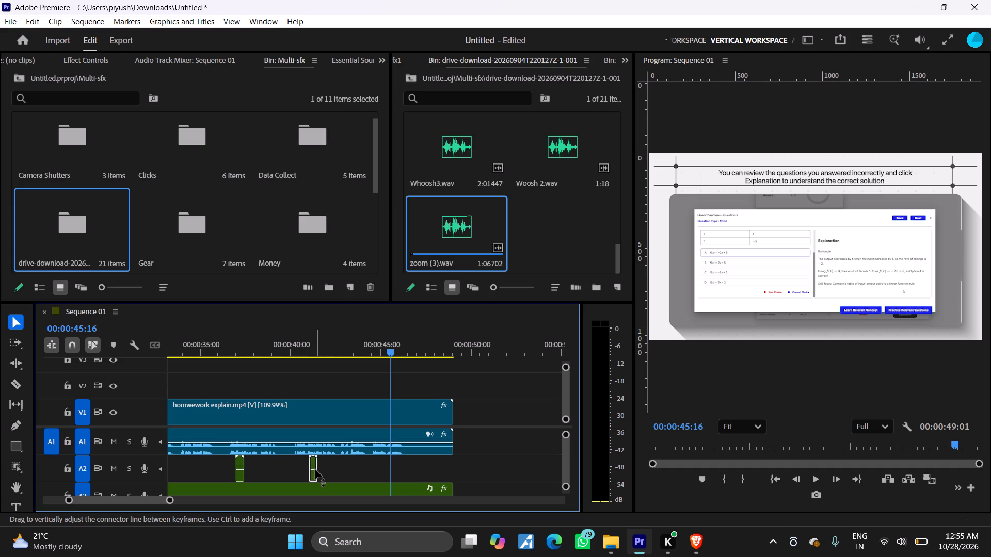
pyautogui.keyDown('alt'); pyautogui.moveTo(315, 469); pyautogui.dragTo(379, 468); pyautogui.keyUp('alt')
pyautogui.hotkey('ctrl', 'z')
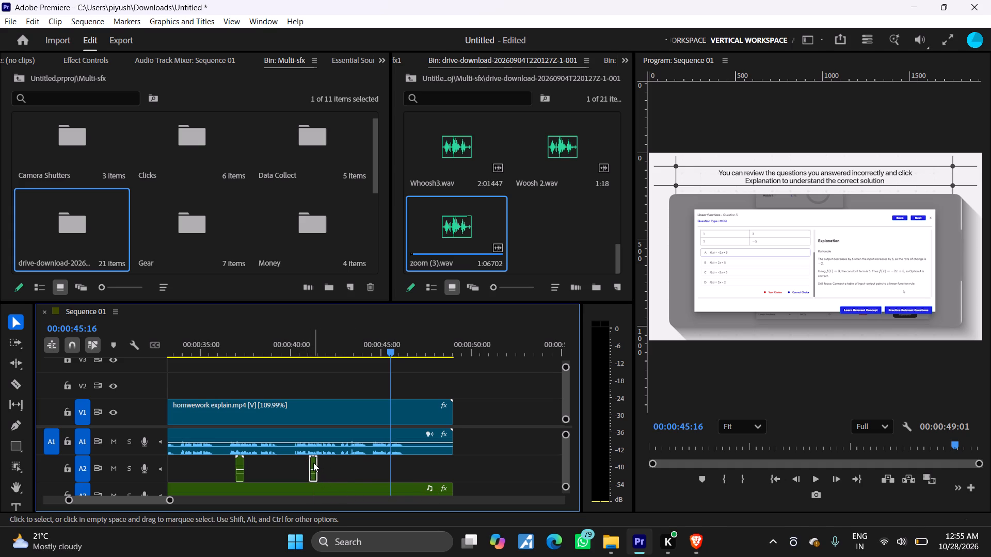
pyautogui.keyDown('alt'); pyautogui.moveTo(313, 463); pyautogui.dragTo(371, 468); pyautogui.keyUp('alt')
pyautogui.moveTo(390, 351); pyautogui.dragTo(366, 351)
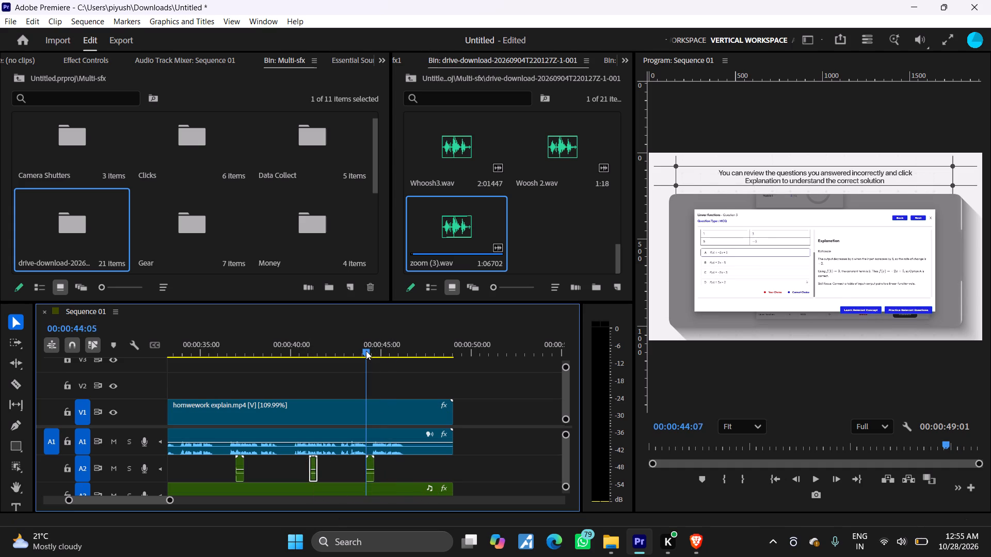
pyautogui.moveTo(366, 351); pyautogui.dragTo(314, 353)
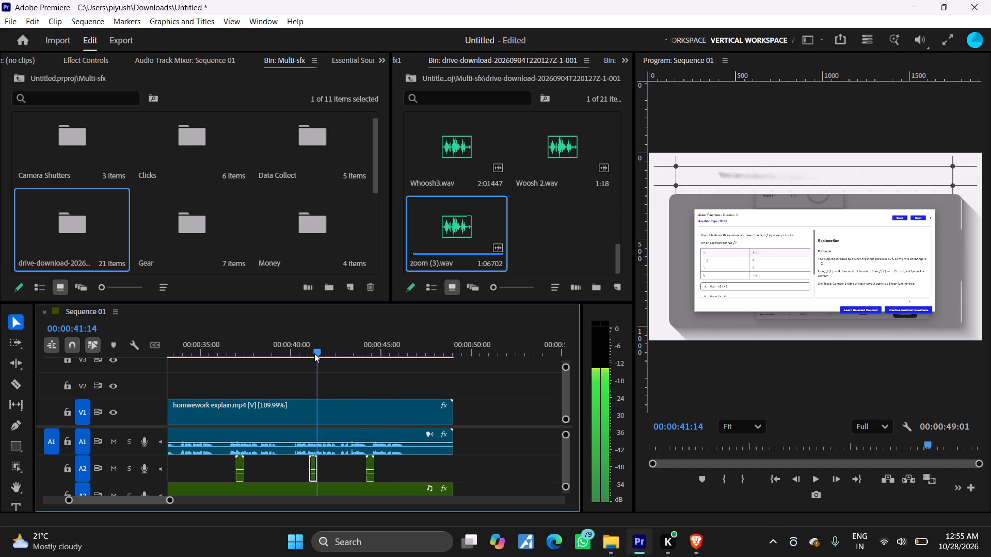
pyautogui.moveTo(314, 353); pyautogui.dragTo(348, 355)
pyautogui.moveTo(370, 461); pyautogui.dragTo(356, 460)
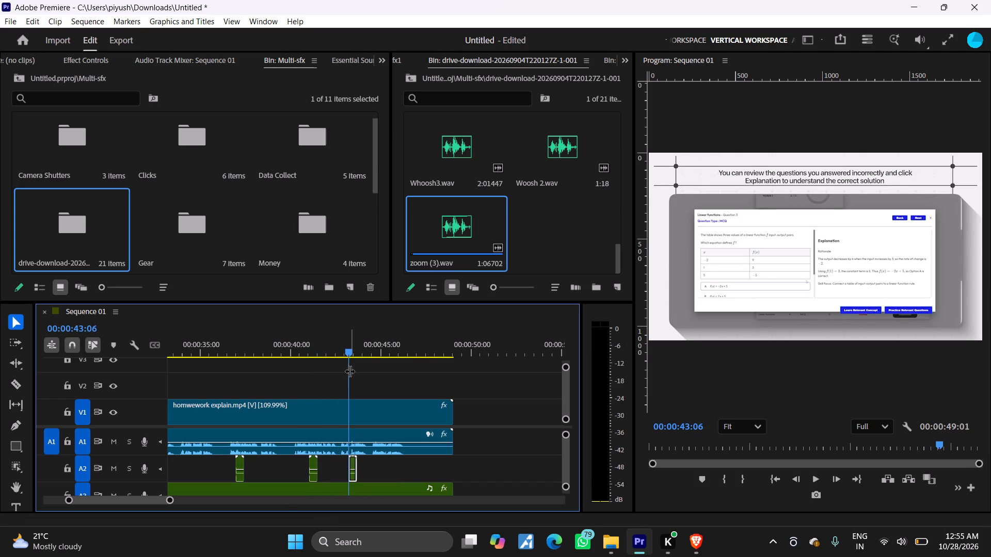
# Play back the explanation section from about 00:00:41 to 00:00:46:28 to check the timing of the copied effect.
pyautogui.moveTo(347, 356); pyautogui.dragTo(307, 362)
pyautogui.press('space')
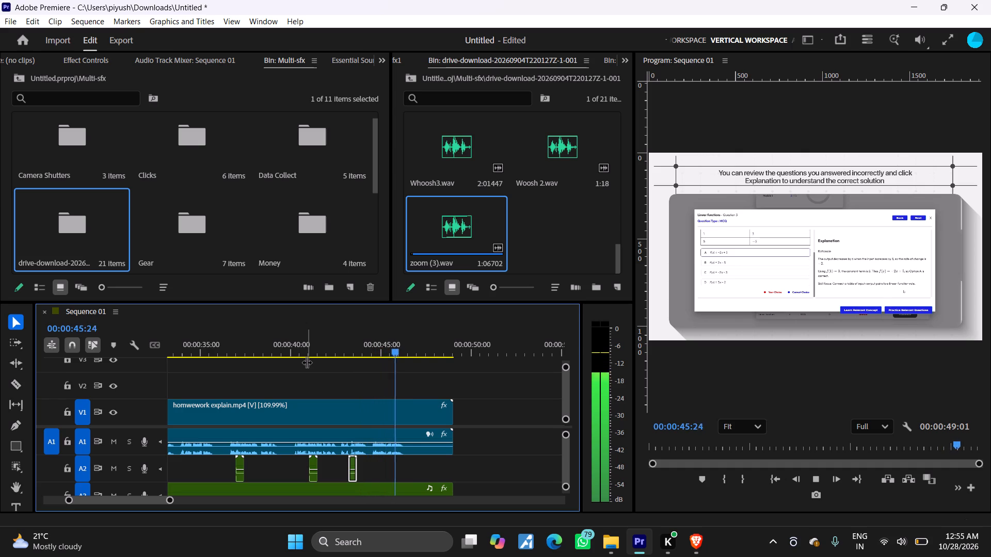
pyautogui.press('space')
pyautogui.moveTo(398, 352); pyautogui.dragTo(344, 362)
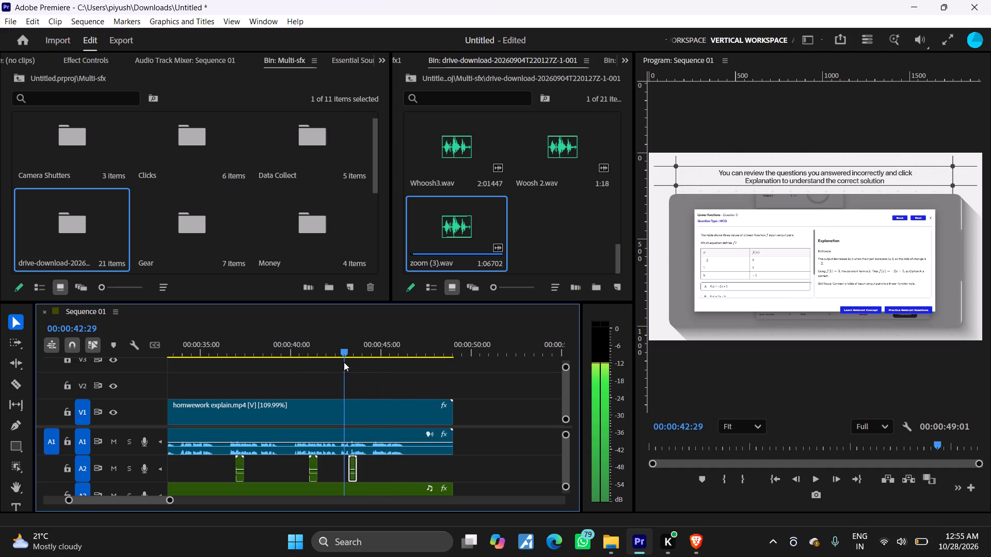
pyautogui.moveTo(344, 362); pyautogui.dragTo(342, 363)
pyautogui.press('space')
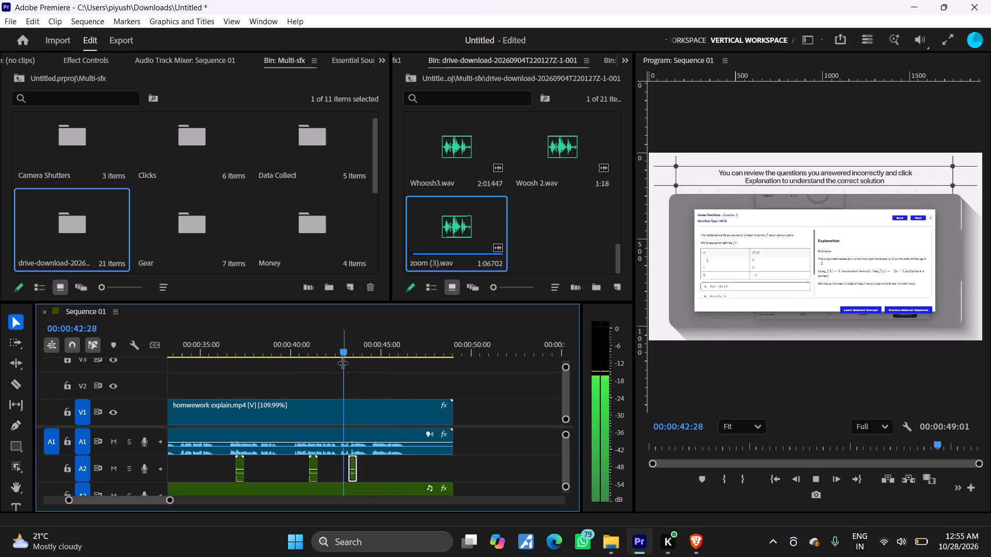
pyautogui.press('space')
pyautogui.press('space')
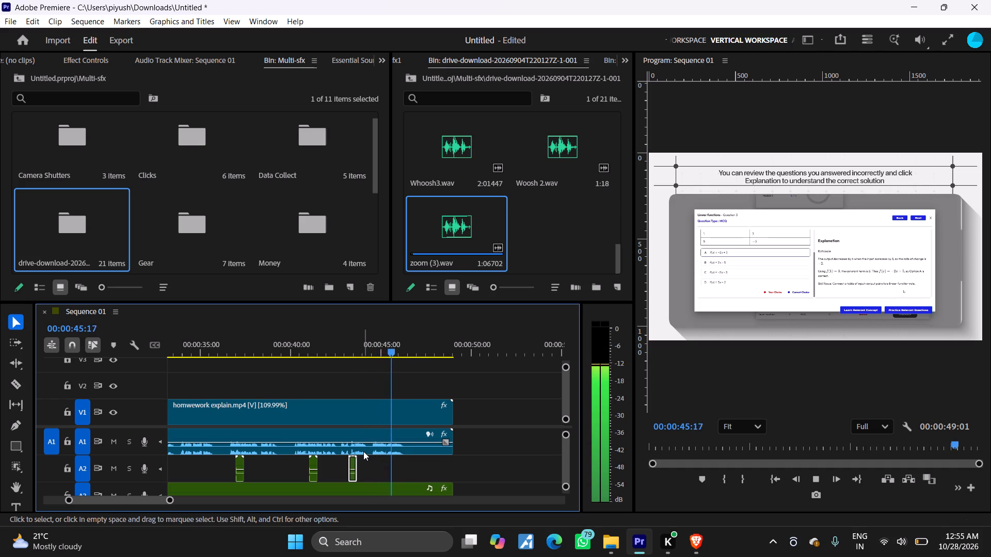
pyautogui.press('space')
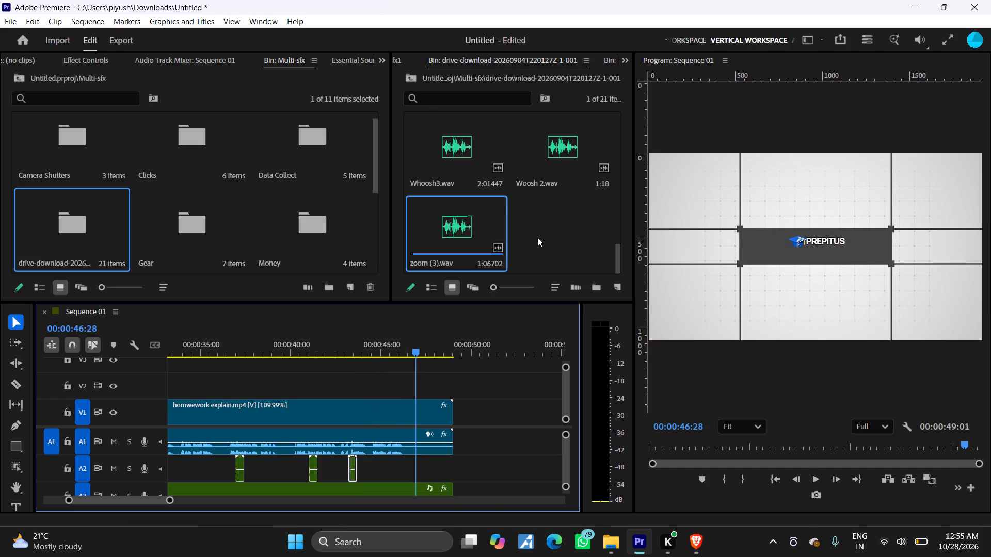
# Audition zoom (3).wav and Whoosh3.wav from the drive-download bin.
pyautogui.click(427, 210)
pyautogui.press('space')
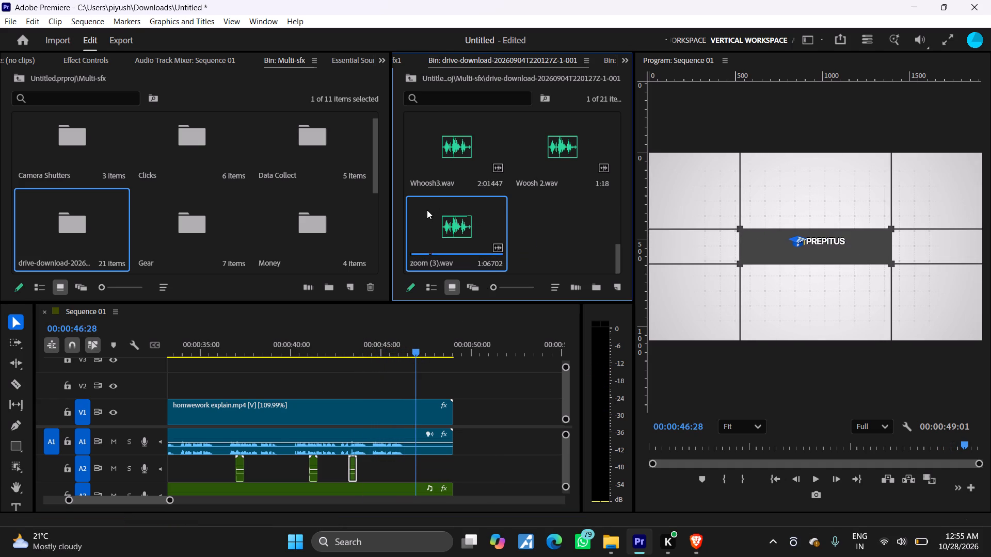
pyautogui.click(432, 148)
pyautogui.press('space')
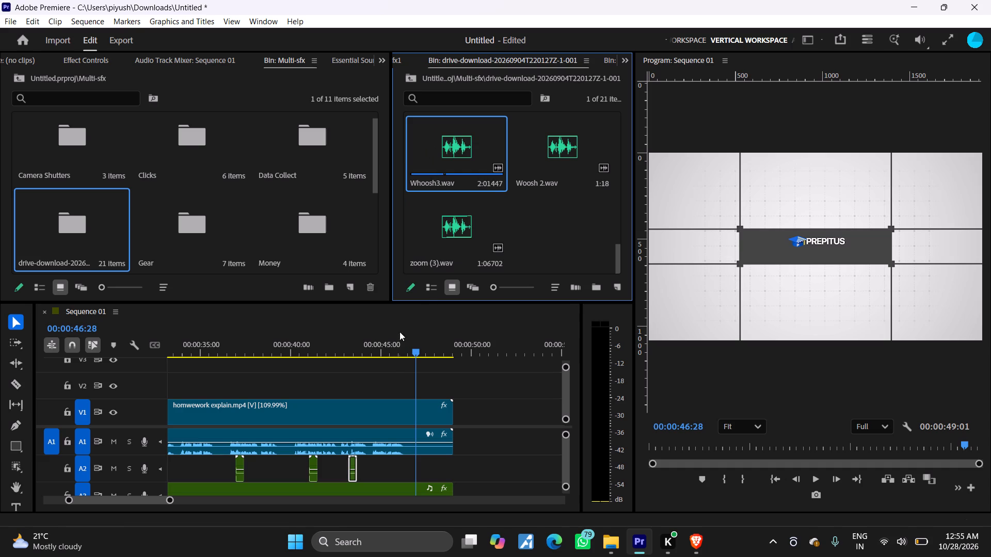
pyautogui.click(415, 236)
pyautogui.press('space')
# Play back the change from the explanation page to the Prepitus logo, up to about 00:00:46:21.
pyautogui.moveTo(415, 356); pyautogui.dragTo(401, 356)
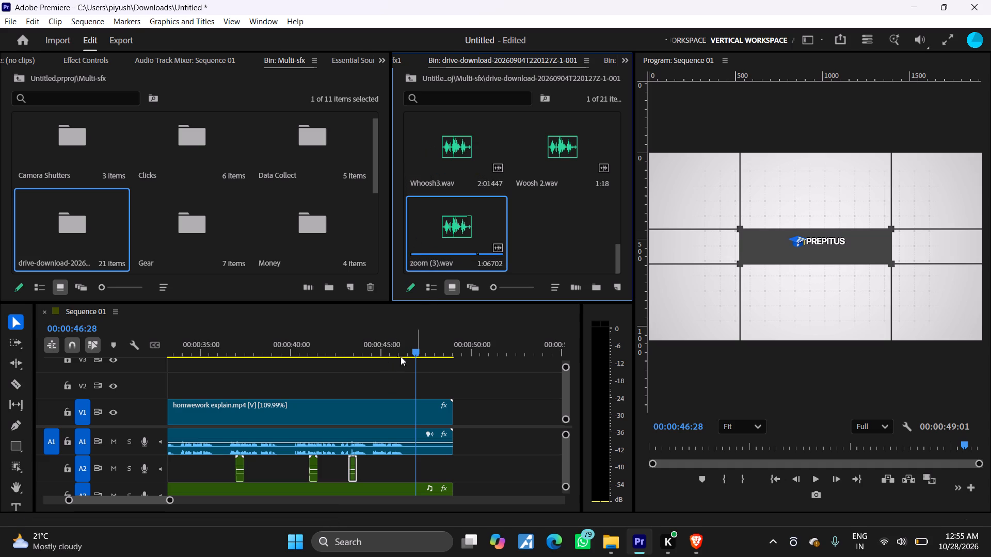
pyautogui.moveTo(401, 356); pyautogui.dragTo(342, 371)
pyautogui.moveTo(388, 346); pyautogui.dragTo(334, 353)
pyautogui.press('space')
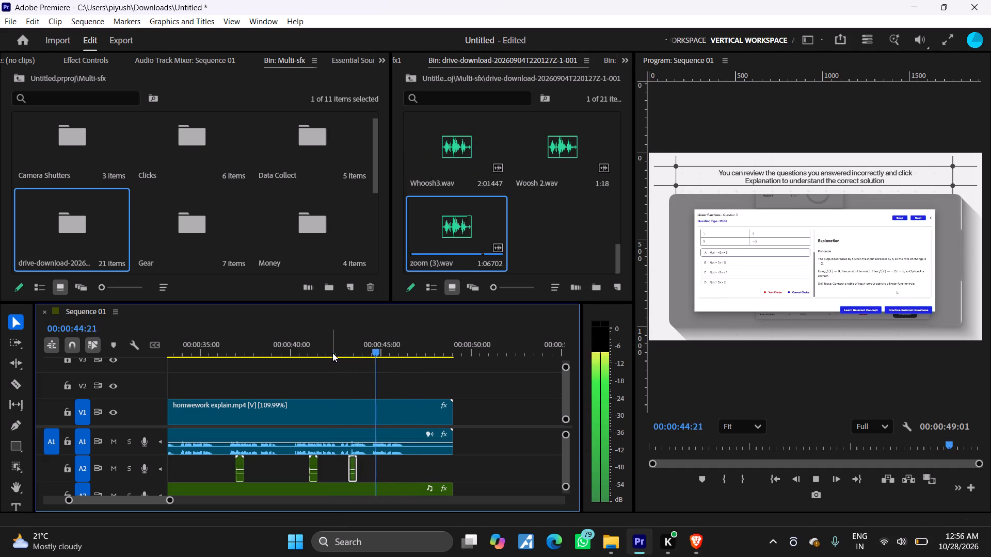
pyautogui.press('space')
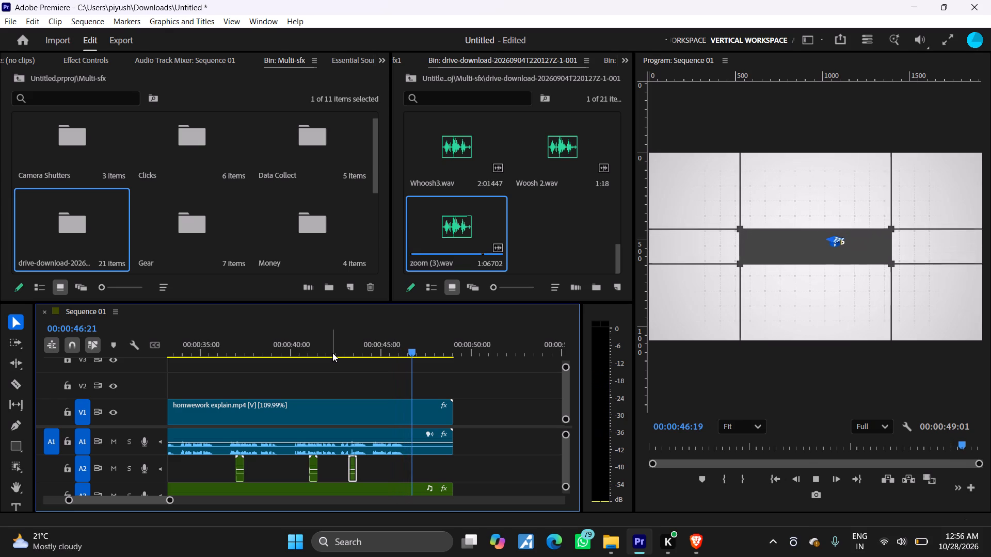
# Audition stretch.wav from the drive-download bin.
pyautogui.scroll(2, 578, 237)
pyautogui.click(532, 218)
pyautogui.press('space')
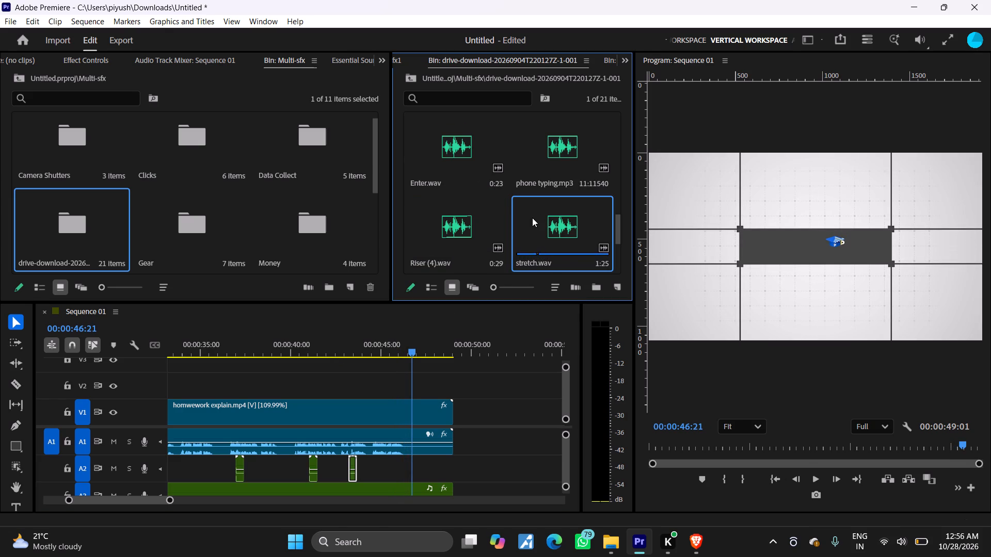
# Play back the sequence's opening from 00:00:00:00 to 00:00:02:11, listening to the sound under the Prepitus Video Course title.
pyautogui.moveTo(413, 351); pyautogui.dragTo(69, 371)
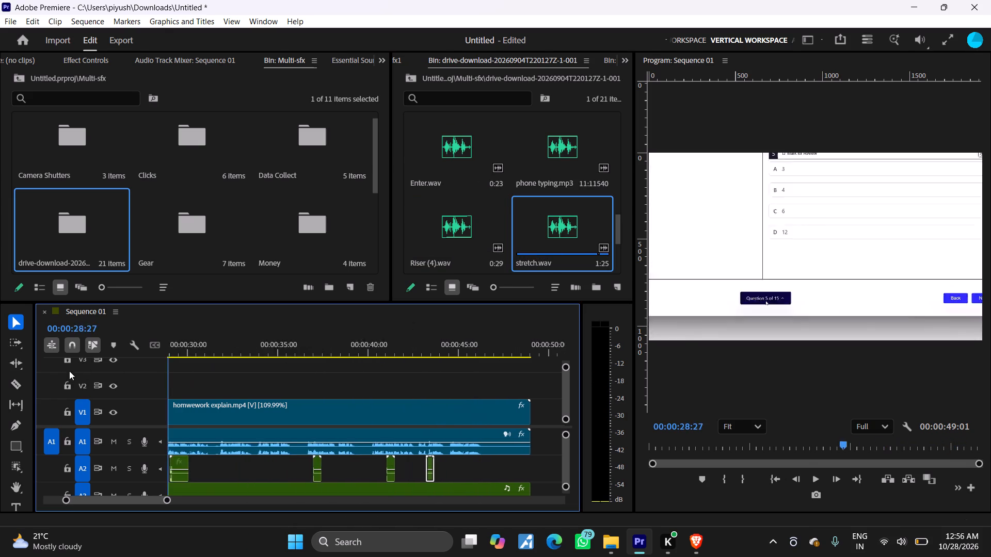
pyautogui.moveTo(69, 371); pyautogui.dragTo(80, 385)
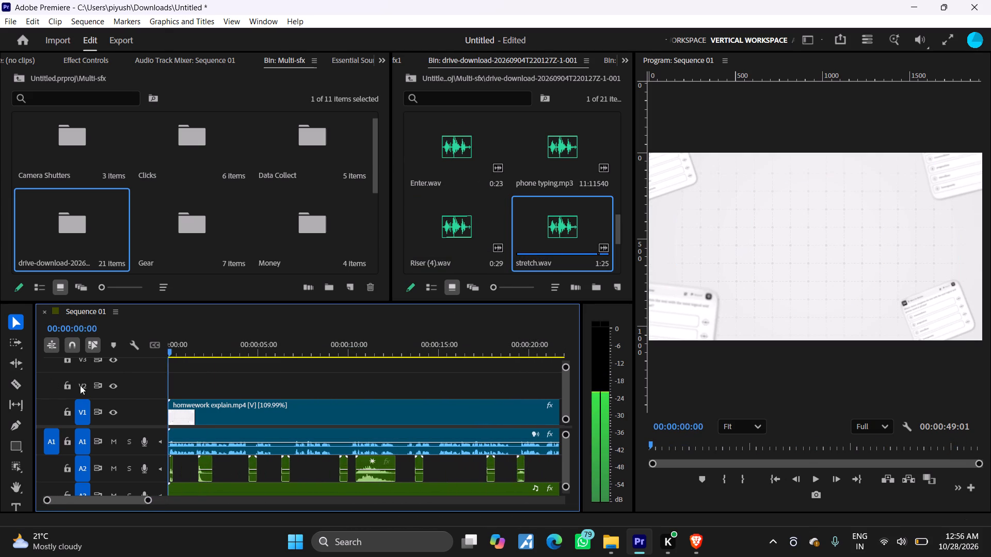
pyautogui.moveTo(80, 385); pyautogui.dragTo(192, 407)
pyautogui.press('space')
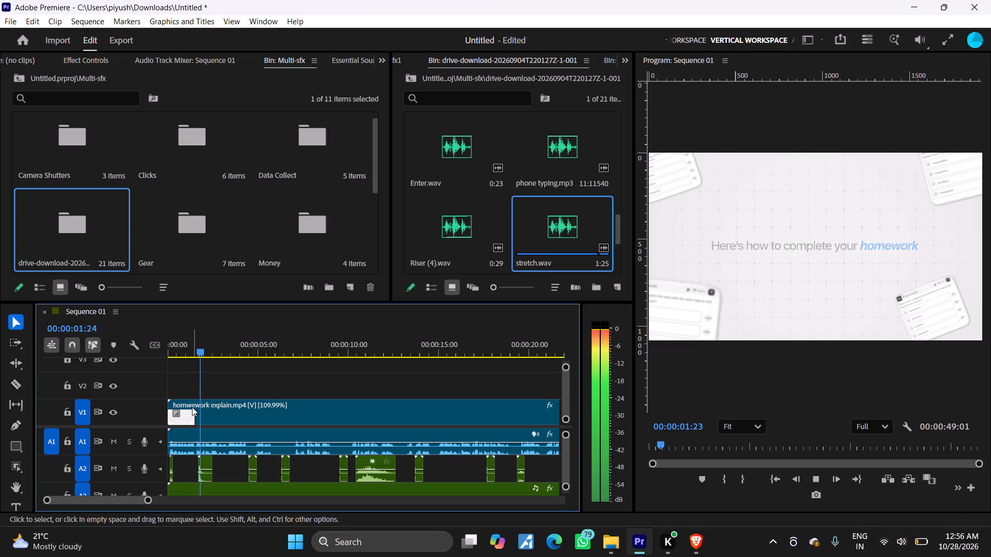
pyautogui.press('space')
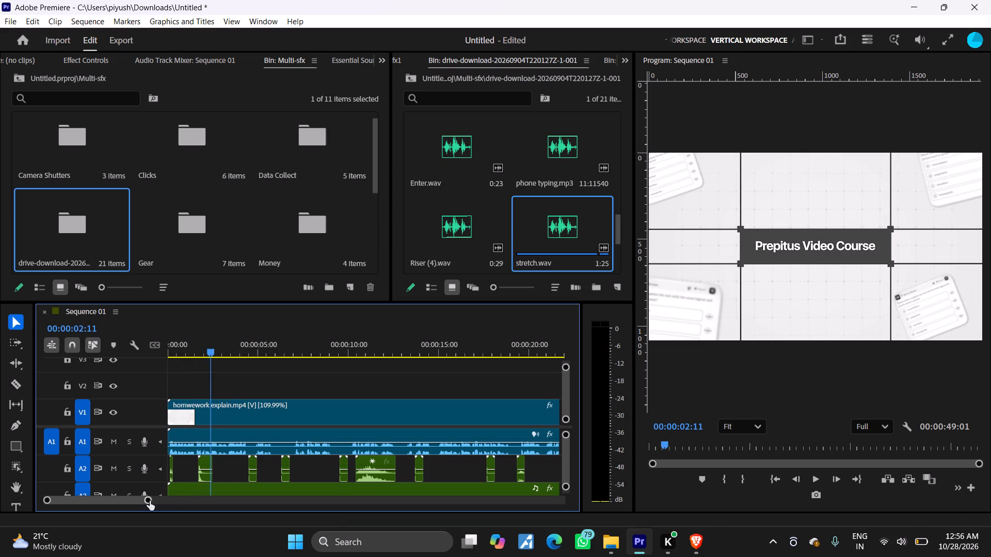
# Copy the A2 sound effect under the opening Prepitus Video Course title to about 00:00:44:25 on A2.
pyautogui.moveTo(149, 501); pyautogui.dragTo(215, 510)
pyautogui.moveTo(181, 467); pyautogui.dragTo(380, 486)
pyautogui.hotkey('ctrl', 'z')
pyautogui.click(183, 468)
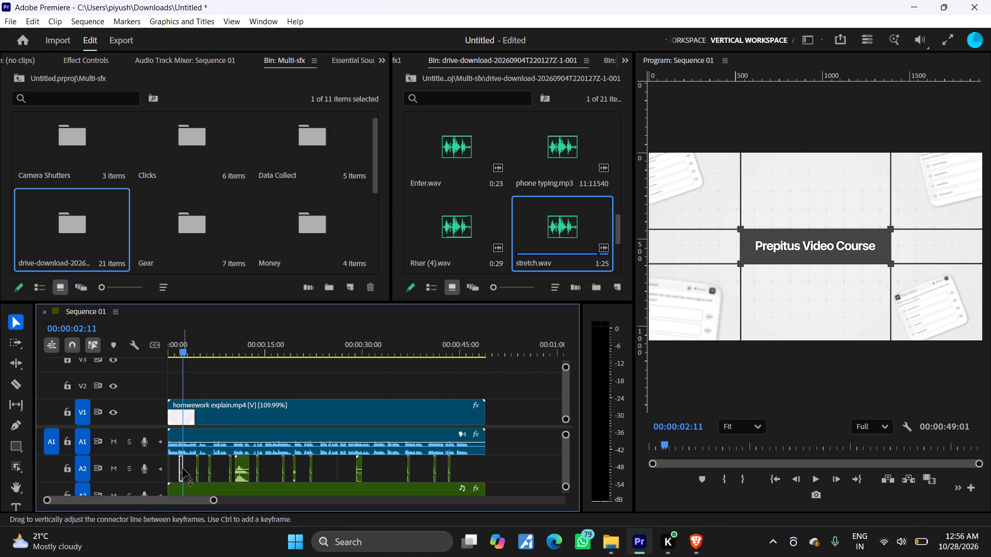
pyautogui.keyDown('alt'); pyautogui.moveTo(183, 467); pyautogui.dragTo(262, 469); pyautogui.keyUp('alt')
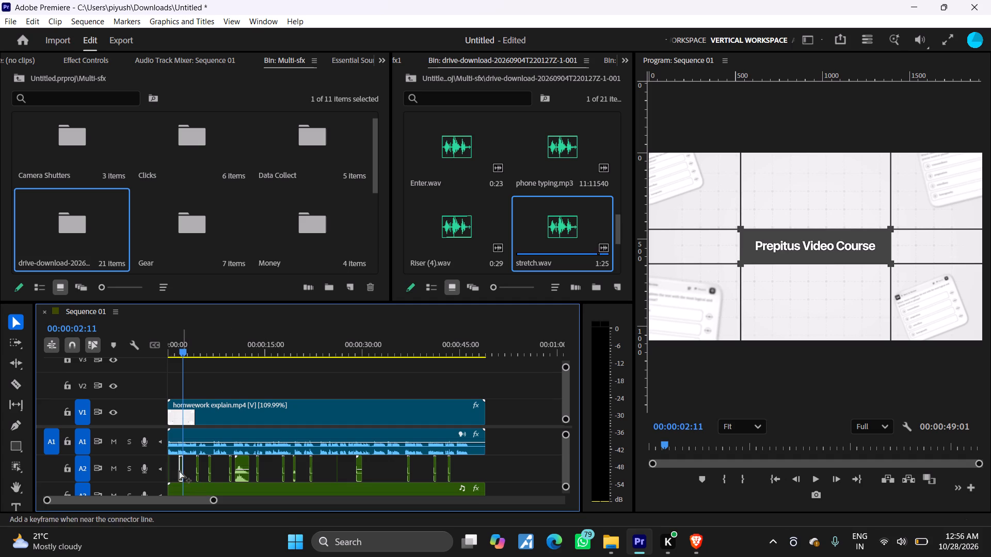
pyautogui.hotkey('ctrl', 'z')
pyautogui.moveTo(211, 498); pyautogui.dragTo(126, 497)
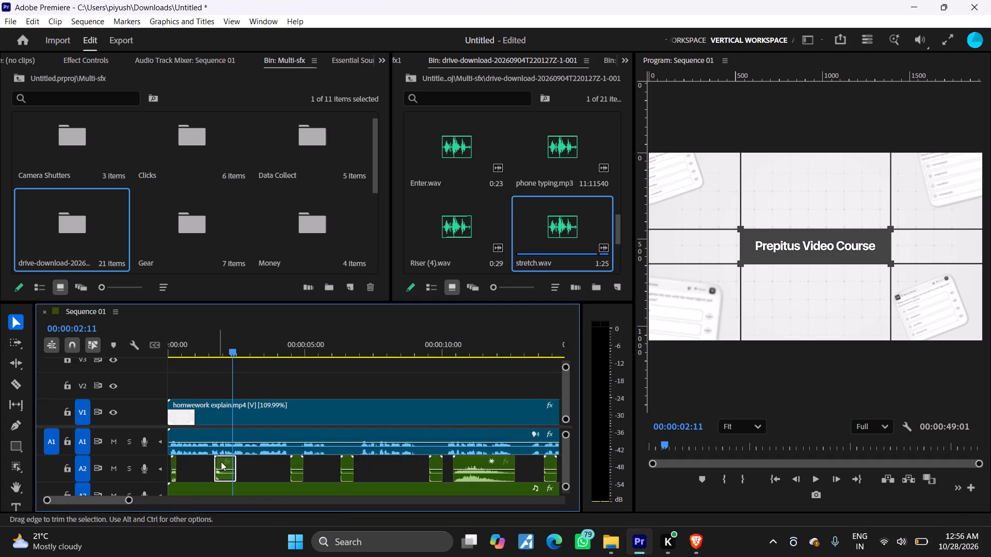
pyautogui.keyDown('alt'); pyautogui.moveTo(222, 462); pyautogui.dragTo(552, 472); pyautogui.keyUp('alt')
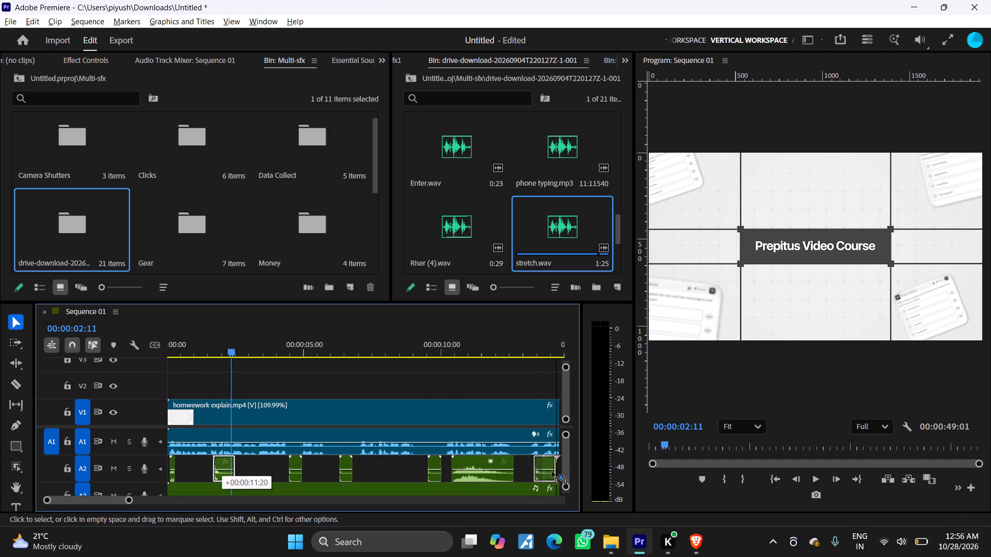
pyautogui.keyDown('alt'); pyautogui.moveTo(552, 472); pyautogui.dragTo(555, 468); pyautogui.keyUp('alt')
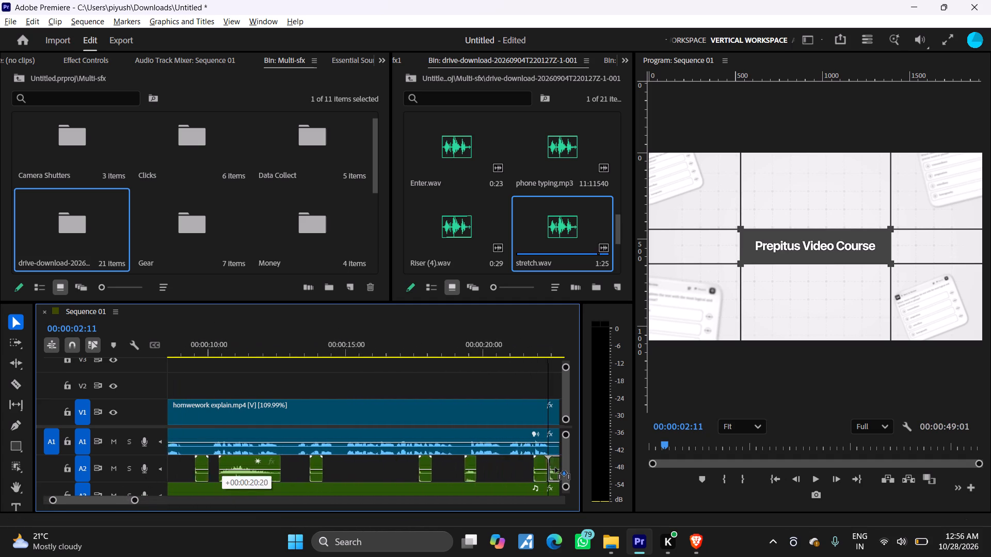
pyautogui.keyDown('alt'); pyautogui.moveTo(555, 468); pyautogui.dragTo(560, 469); pyautogui.keyUp('alt')
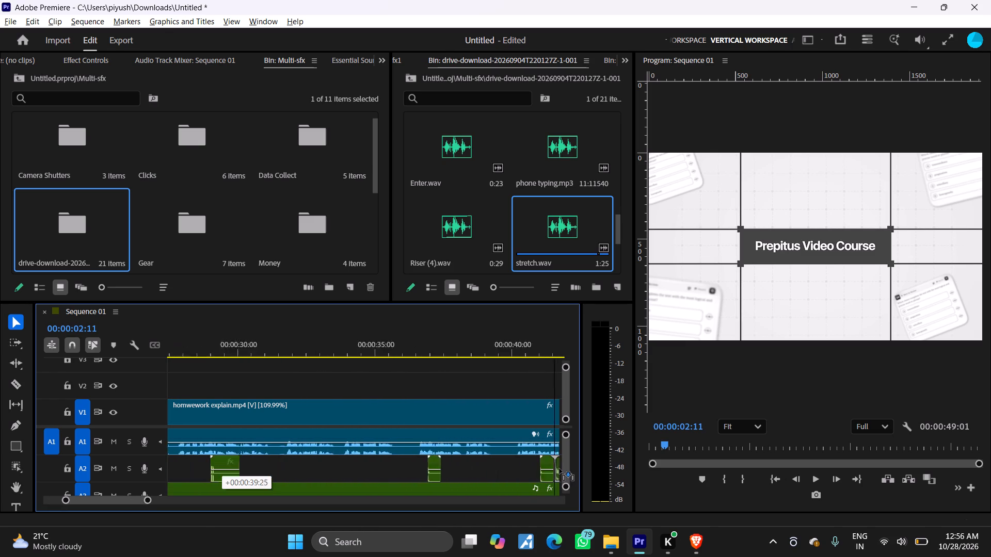
pyautogui.keyDown('alt'); pyautogui.moveTo(560, 469); pyautogui.dragTo(269, 461); pyautogui.keyUp('alt')
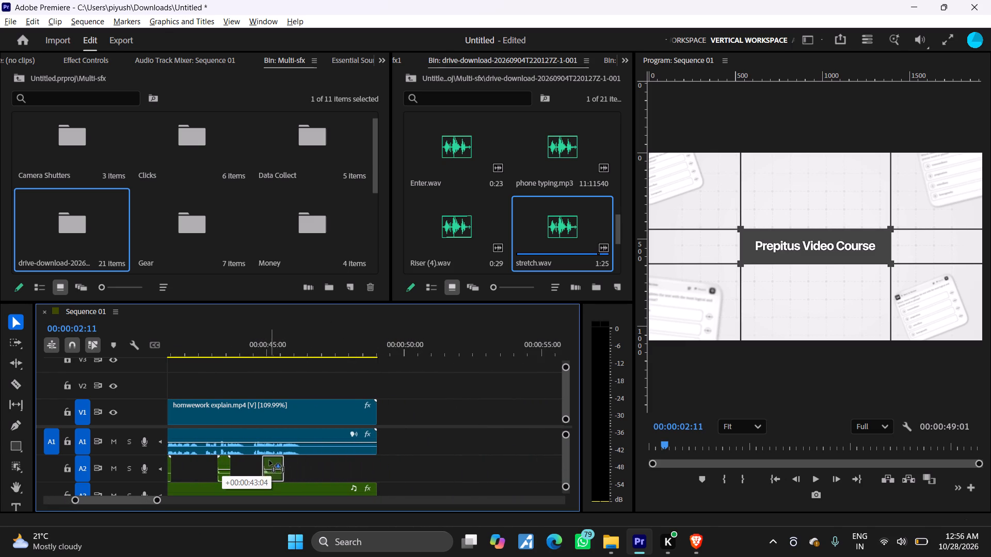
pyautogui.keyDown('alt'); pyautogui.moveTo(269, 461); pyautogui.dragTo(269, 461); pyautogui.keyUp('alt')
# Shift the copied title sound effect on A2 to start at 00:00:46:02, checking its timing by playback.
pyautogui.moveTo(295, 343); pyautogui.dragTo(236, 349)
pyautogui.press('space')
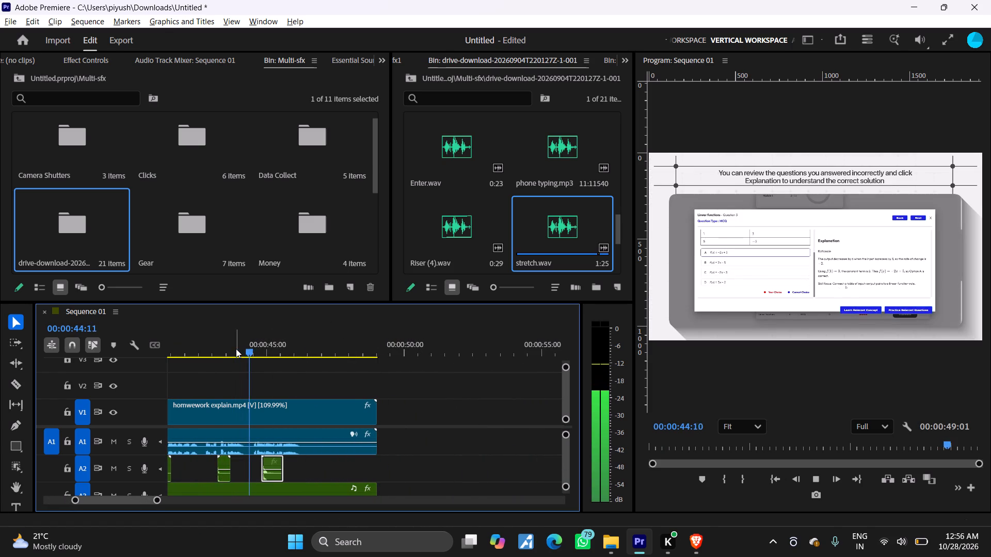
pyautogui.press('space')
pyautogui.press('space')
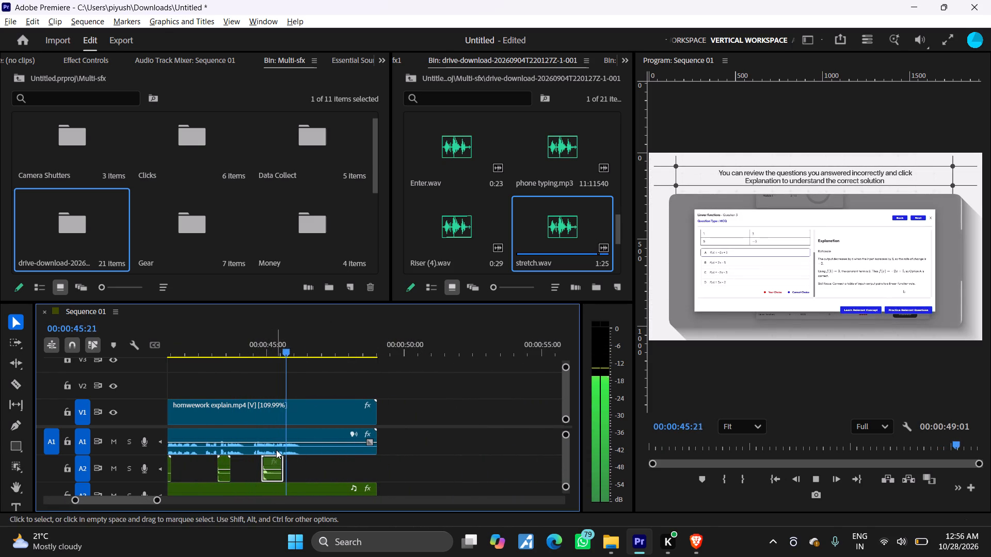
pyautogui.press('space')
pyautogui.moveTo(276, 464); pyautogui.dragTo(299, 463)
pyautogui.moveTo(306, 349); pyautogui.dragTo(271, 357)
pyautogui.press('space')
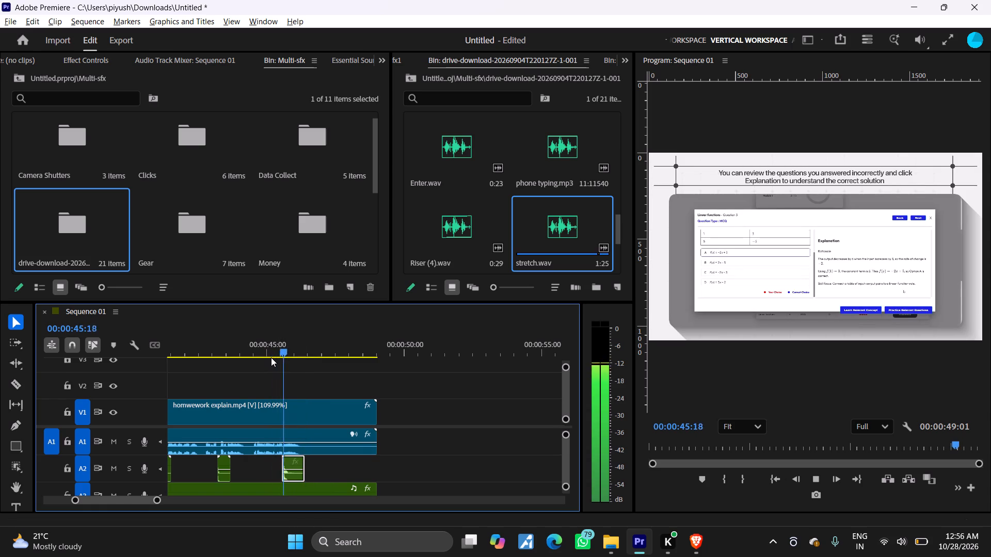
pyautogui.press('space')
pyautogui.moveTo(288, 462); pyautogui.dragTo(297, 462)
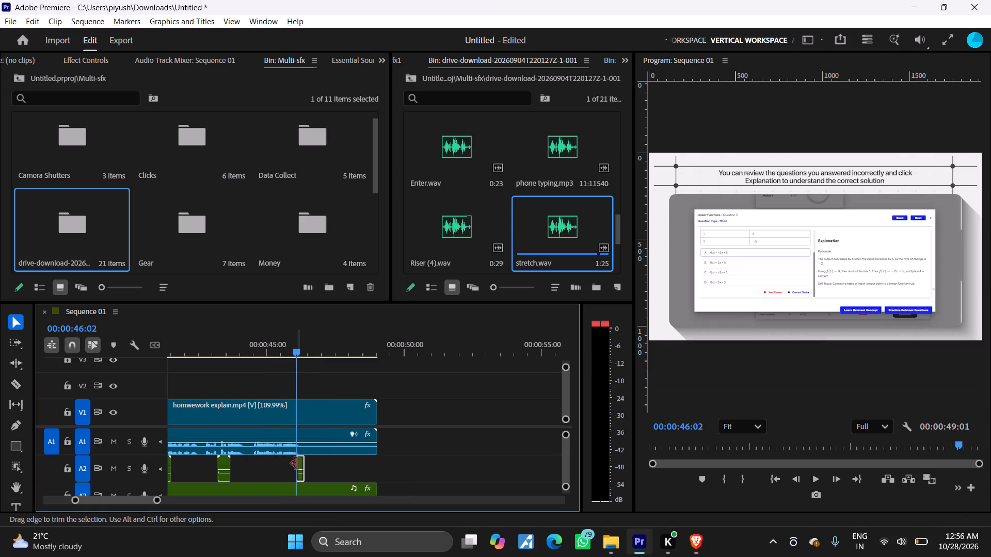
pyautogui.hotkey('ctrl', 'z')
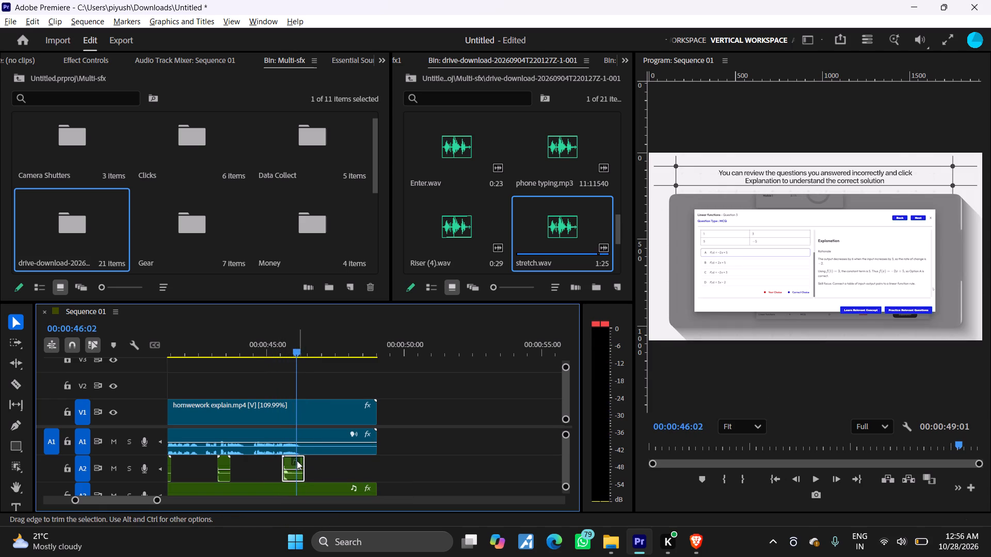
pyautogui.moveTo(289, 462); pyautogui.dragTo(303, 462)
pyautogui.press('space')
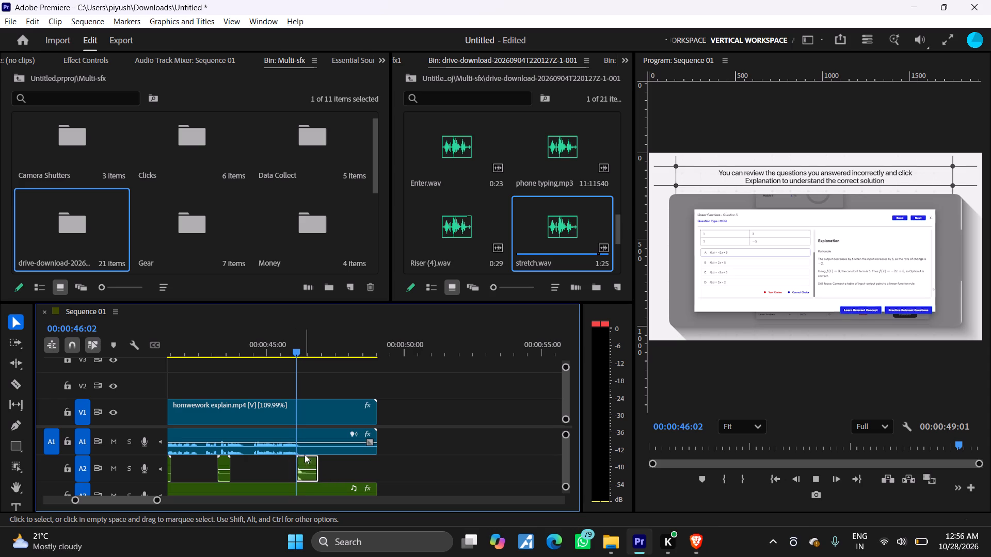
# Play back the closing PREPITUS logo from 00:00:46:02 to 00:00:48:16 to check the copied sound effect.
pyautogui.press('space')
pyautogui.press('space')
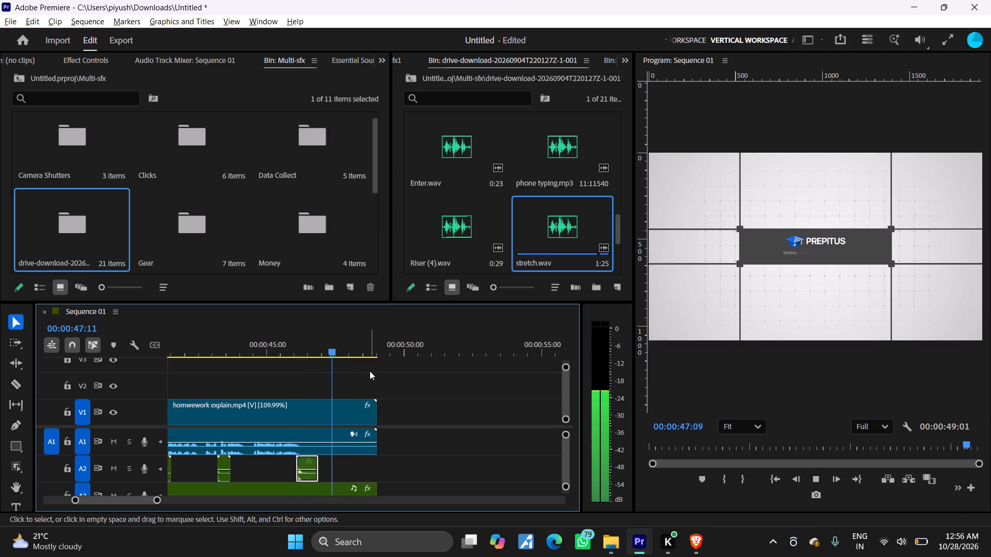
pyautogui.press('space')
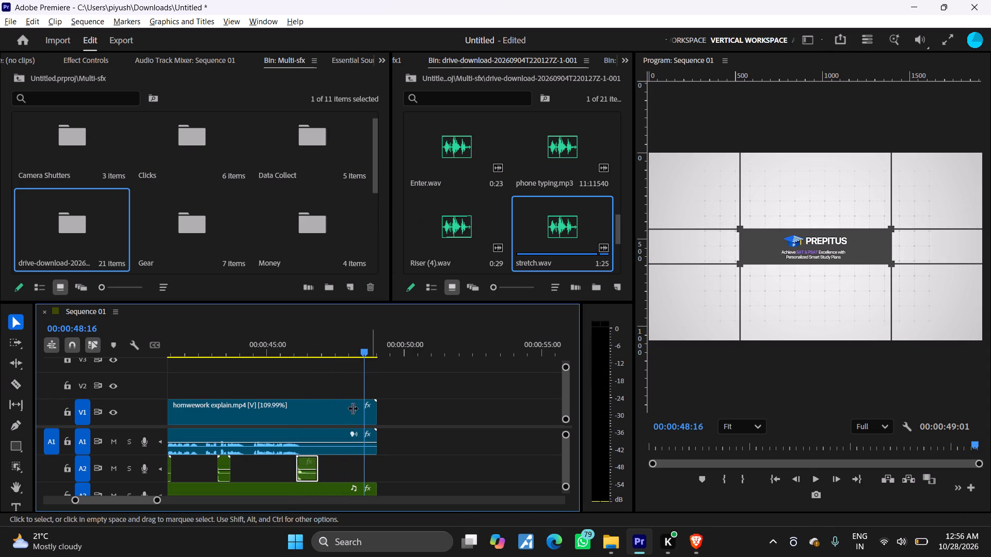
# Play back the sequence's opening up to 00:00:00:28, listening to the sound under the "Here's how to complete your homework" text.
pyautogui.moveTo(161, 499); pyautogui.dragTo(259, 499)
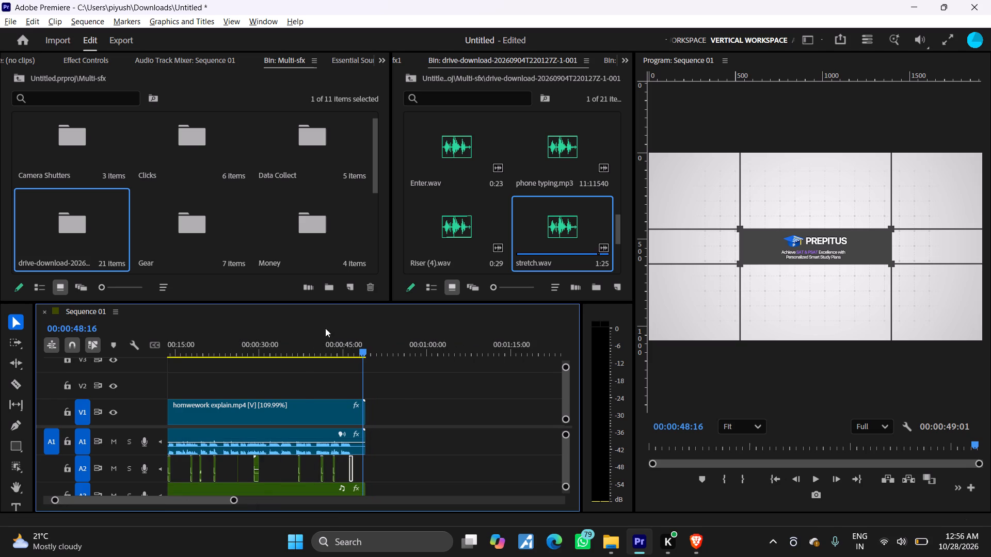
pyautogui.moveTo(306, 344); pyautogui.dragTo(0, 382)
pyautogui.press('space')
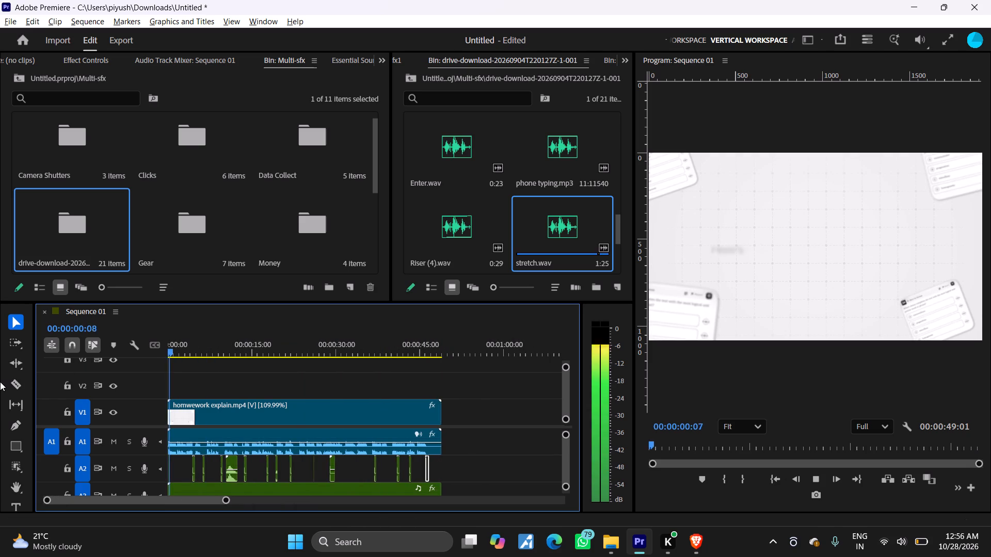
pyautogui.press('space')
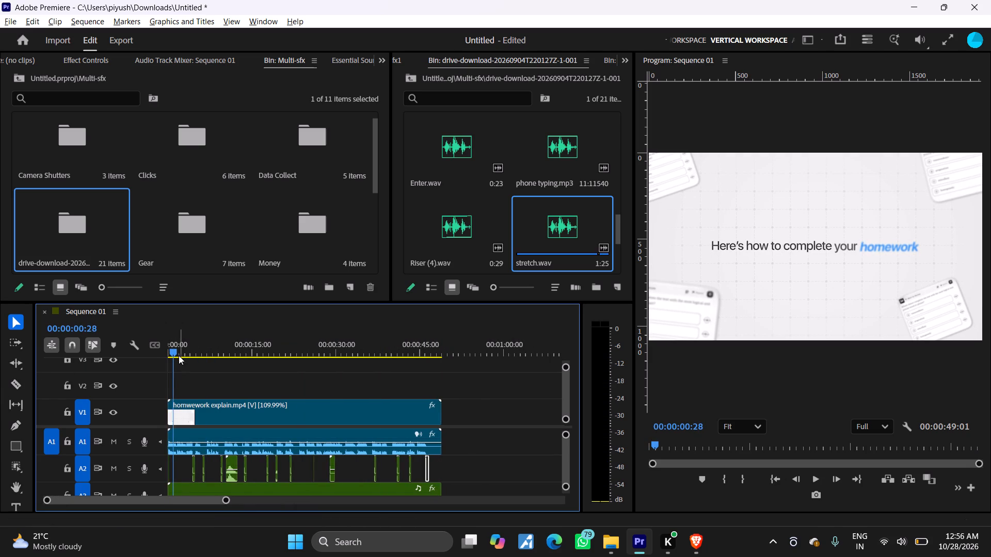
pyautogui.moveTo(175, 350); pyautogui.dragTo(138, 359)
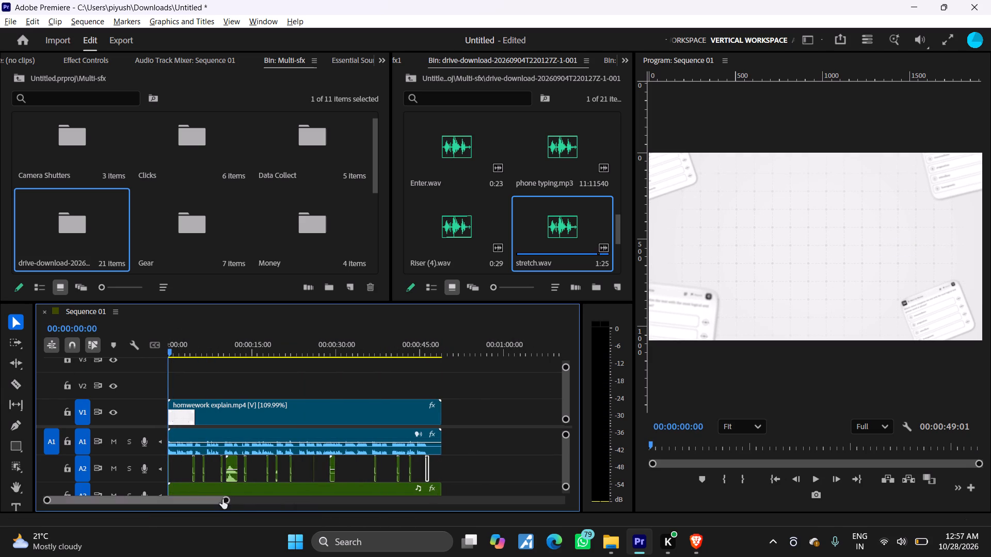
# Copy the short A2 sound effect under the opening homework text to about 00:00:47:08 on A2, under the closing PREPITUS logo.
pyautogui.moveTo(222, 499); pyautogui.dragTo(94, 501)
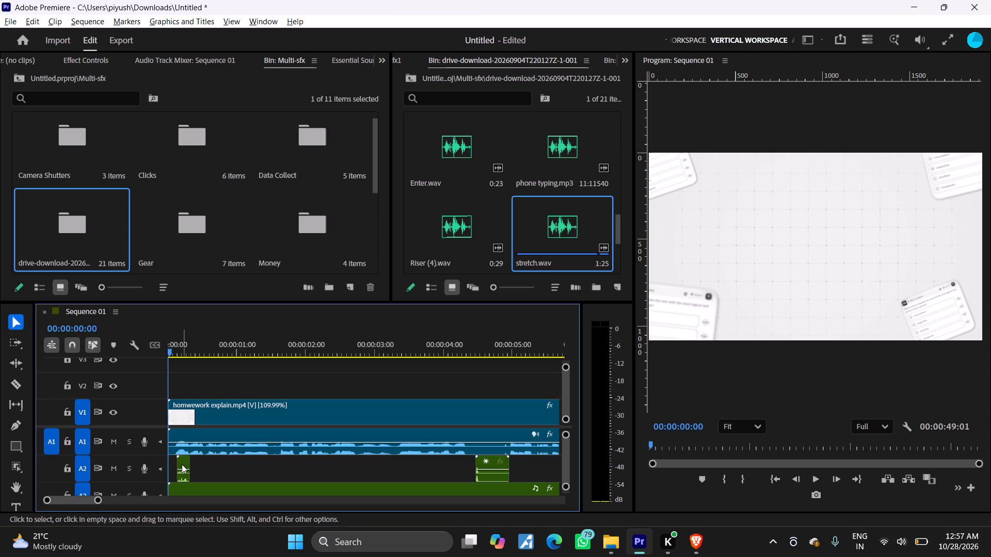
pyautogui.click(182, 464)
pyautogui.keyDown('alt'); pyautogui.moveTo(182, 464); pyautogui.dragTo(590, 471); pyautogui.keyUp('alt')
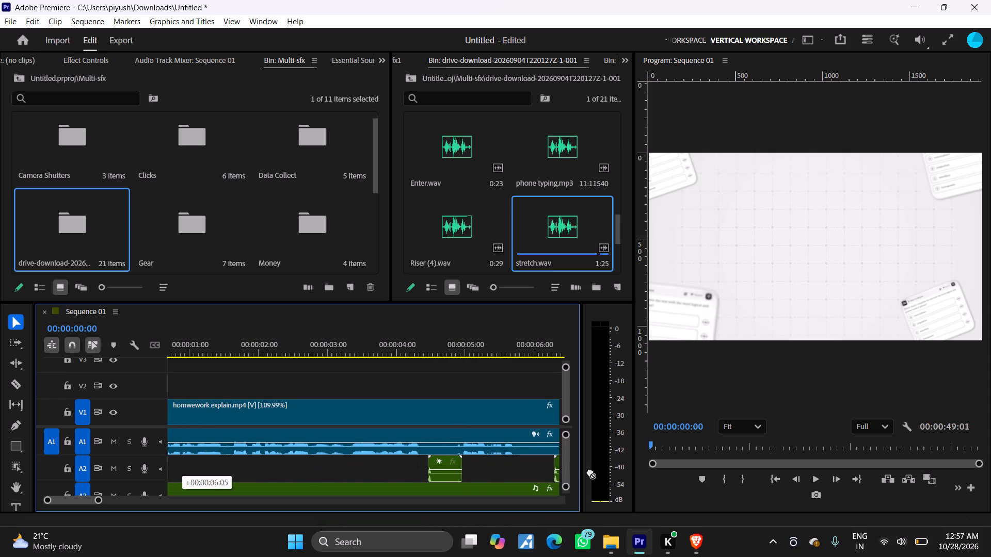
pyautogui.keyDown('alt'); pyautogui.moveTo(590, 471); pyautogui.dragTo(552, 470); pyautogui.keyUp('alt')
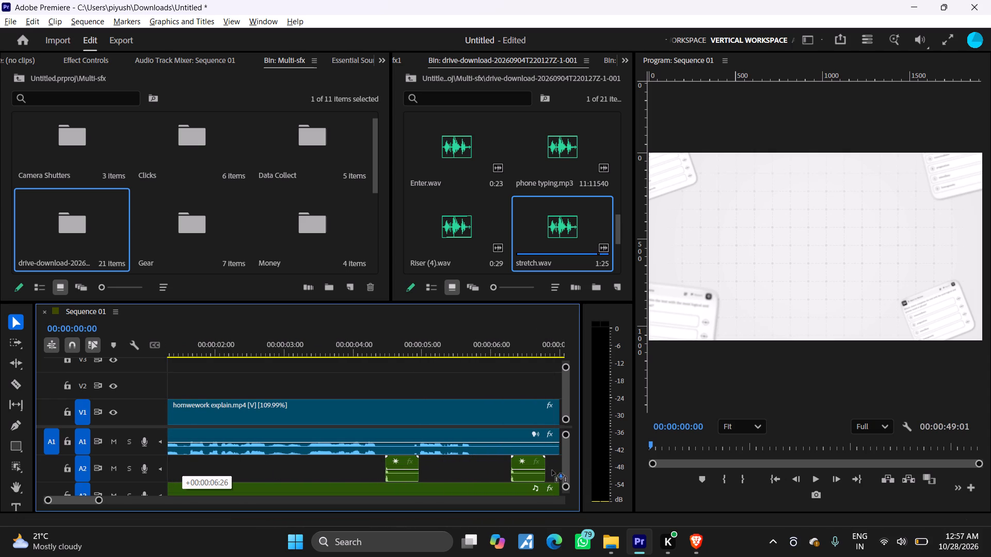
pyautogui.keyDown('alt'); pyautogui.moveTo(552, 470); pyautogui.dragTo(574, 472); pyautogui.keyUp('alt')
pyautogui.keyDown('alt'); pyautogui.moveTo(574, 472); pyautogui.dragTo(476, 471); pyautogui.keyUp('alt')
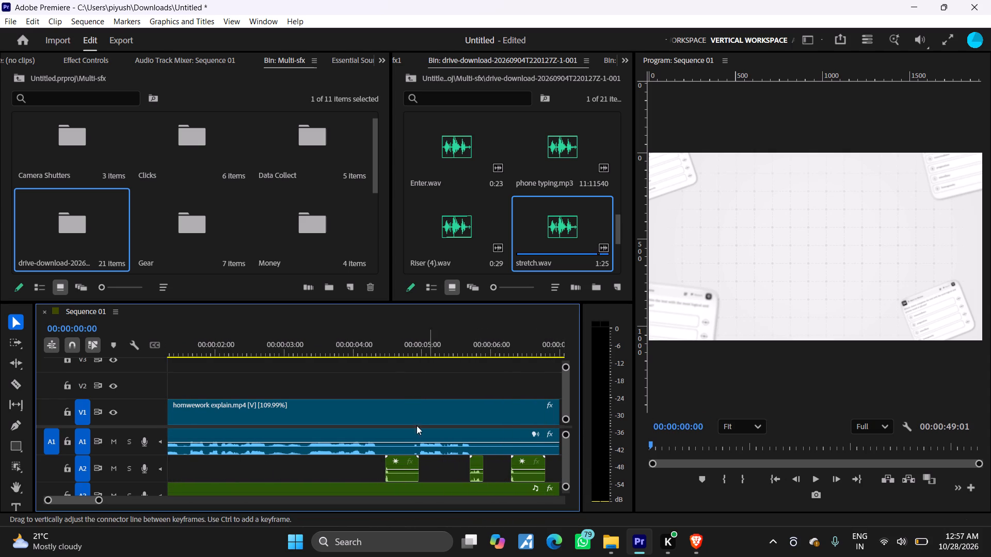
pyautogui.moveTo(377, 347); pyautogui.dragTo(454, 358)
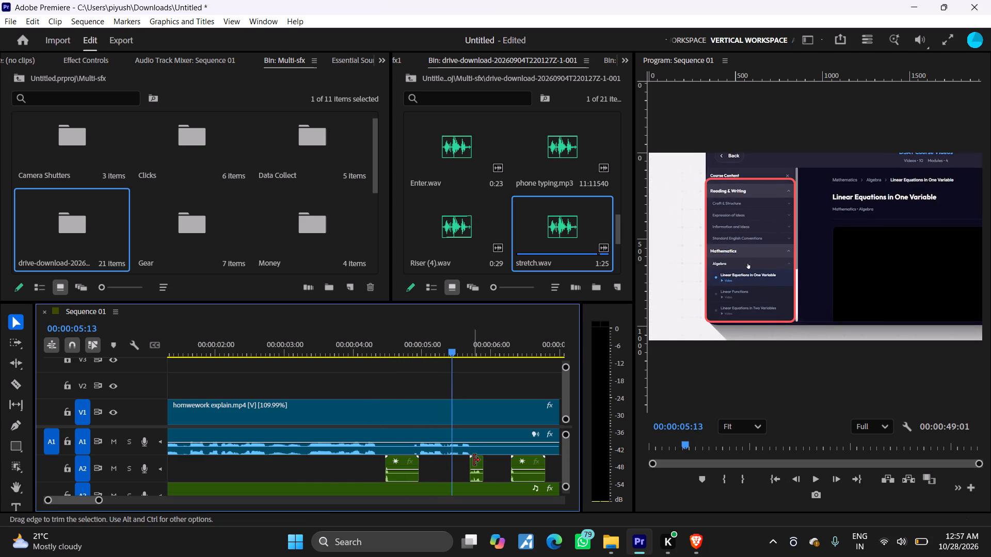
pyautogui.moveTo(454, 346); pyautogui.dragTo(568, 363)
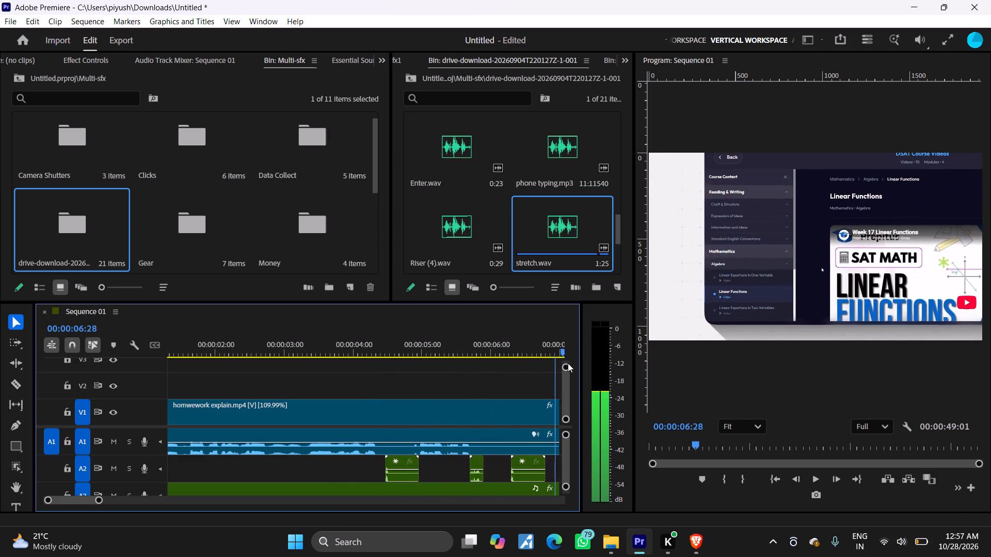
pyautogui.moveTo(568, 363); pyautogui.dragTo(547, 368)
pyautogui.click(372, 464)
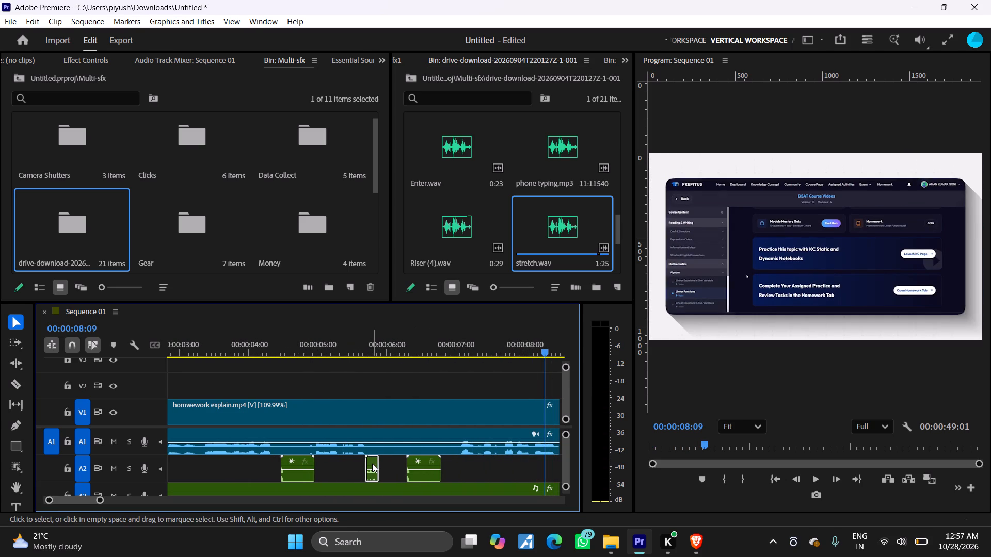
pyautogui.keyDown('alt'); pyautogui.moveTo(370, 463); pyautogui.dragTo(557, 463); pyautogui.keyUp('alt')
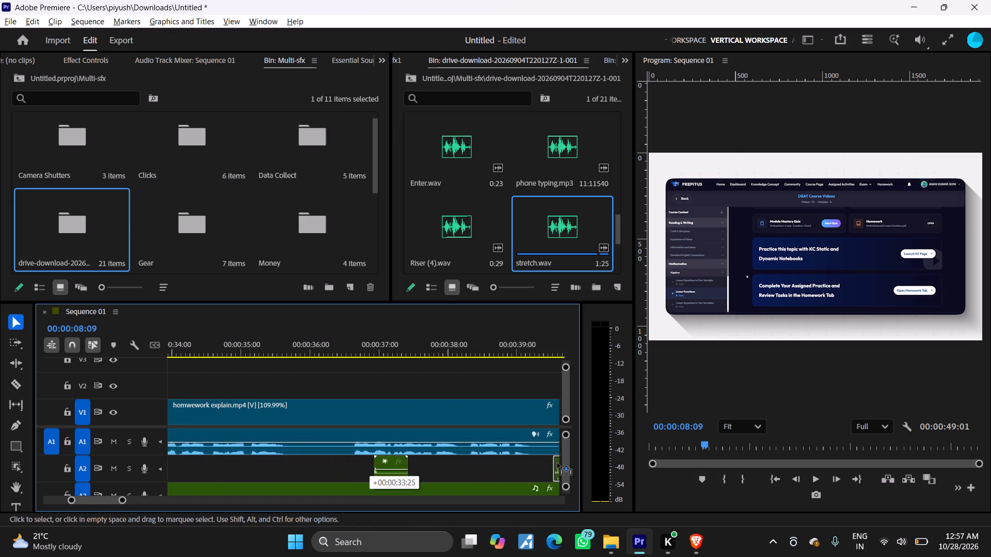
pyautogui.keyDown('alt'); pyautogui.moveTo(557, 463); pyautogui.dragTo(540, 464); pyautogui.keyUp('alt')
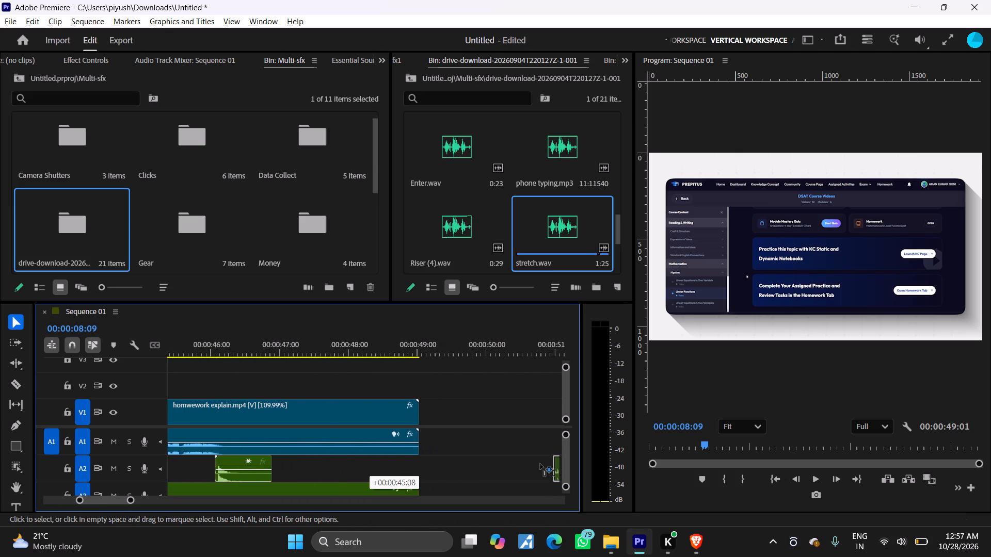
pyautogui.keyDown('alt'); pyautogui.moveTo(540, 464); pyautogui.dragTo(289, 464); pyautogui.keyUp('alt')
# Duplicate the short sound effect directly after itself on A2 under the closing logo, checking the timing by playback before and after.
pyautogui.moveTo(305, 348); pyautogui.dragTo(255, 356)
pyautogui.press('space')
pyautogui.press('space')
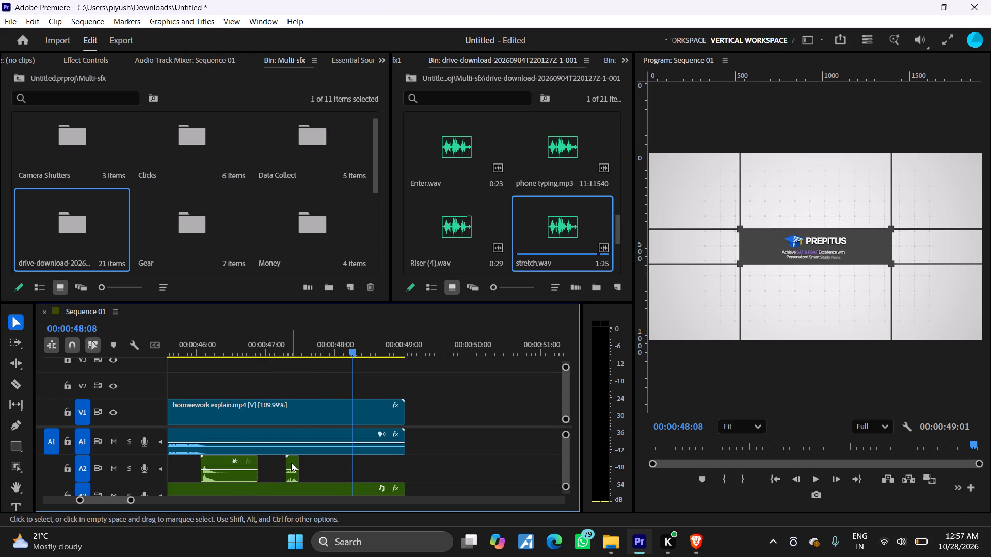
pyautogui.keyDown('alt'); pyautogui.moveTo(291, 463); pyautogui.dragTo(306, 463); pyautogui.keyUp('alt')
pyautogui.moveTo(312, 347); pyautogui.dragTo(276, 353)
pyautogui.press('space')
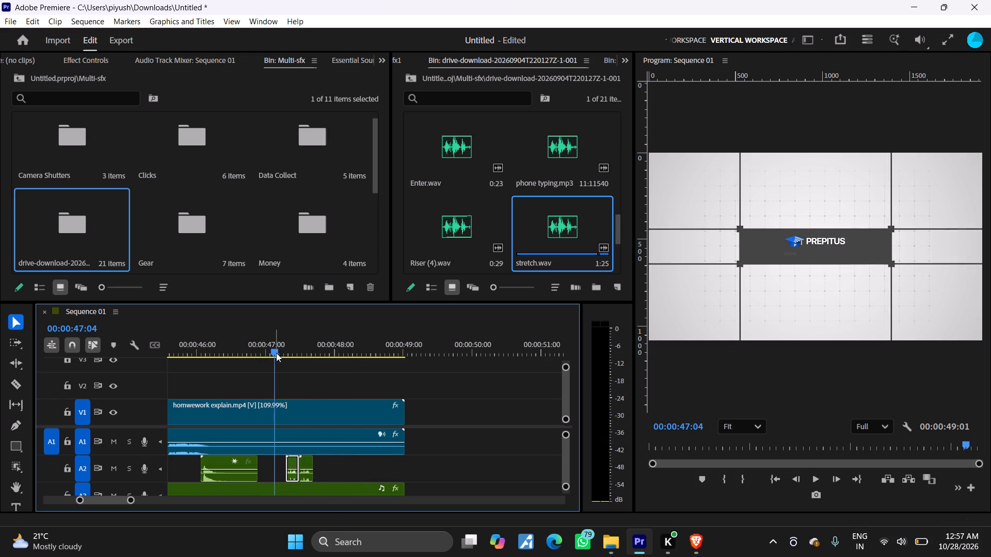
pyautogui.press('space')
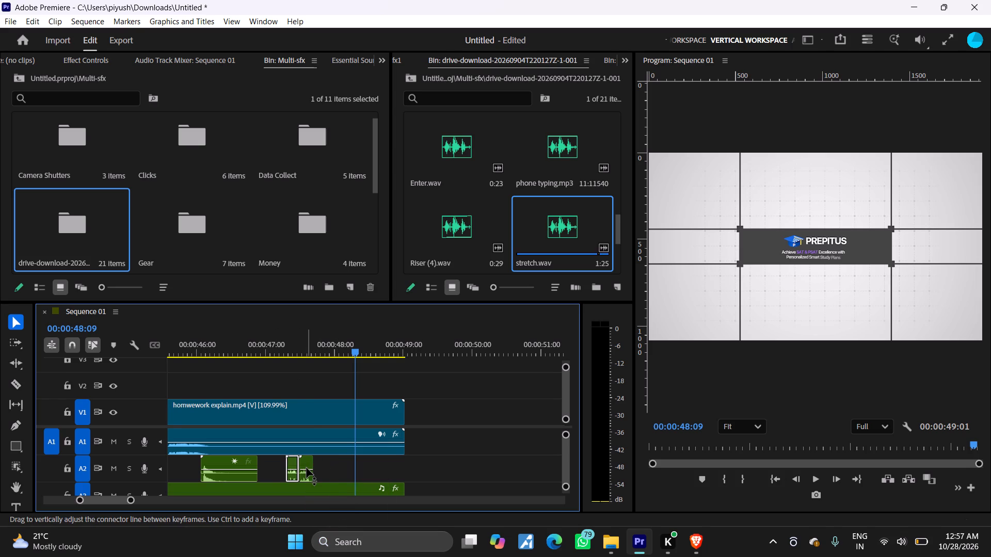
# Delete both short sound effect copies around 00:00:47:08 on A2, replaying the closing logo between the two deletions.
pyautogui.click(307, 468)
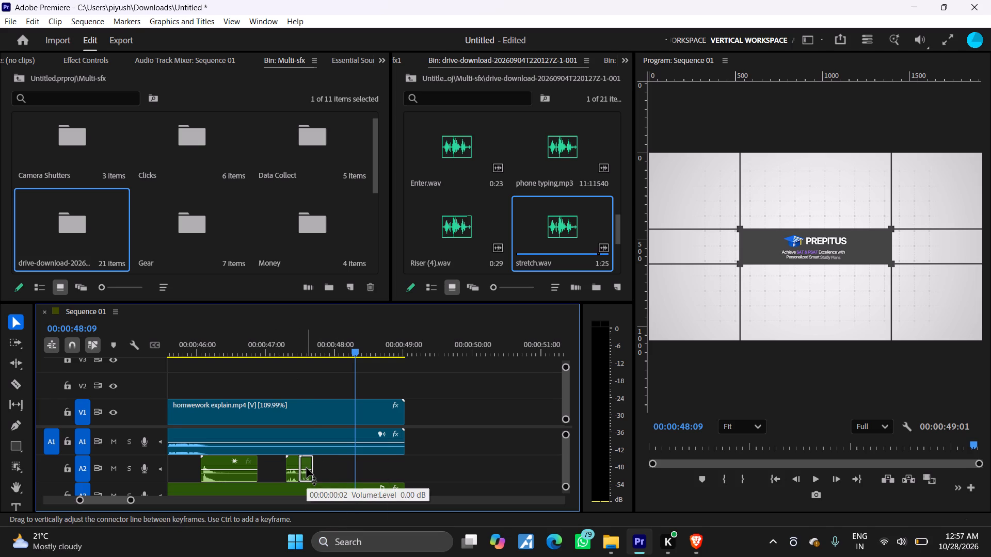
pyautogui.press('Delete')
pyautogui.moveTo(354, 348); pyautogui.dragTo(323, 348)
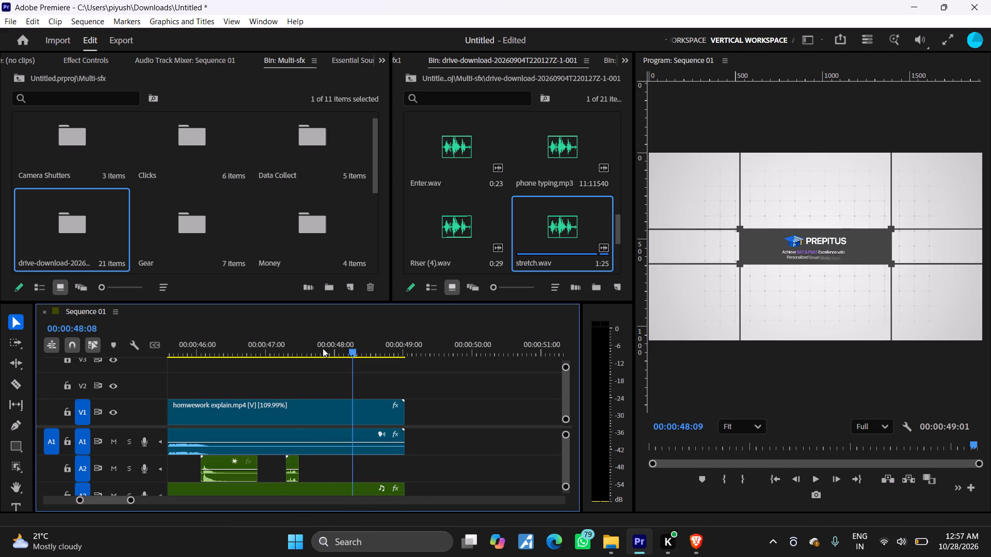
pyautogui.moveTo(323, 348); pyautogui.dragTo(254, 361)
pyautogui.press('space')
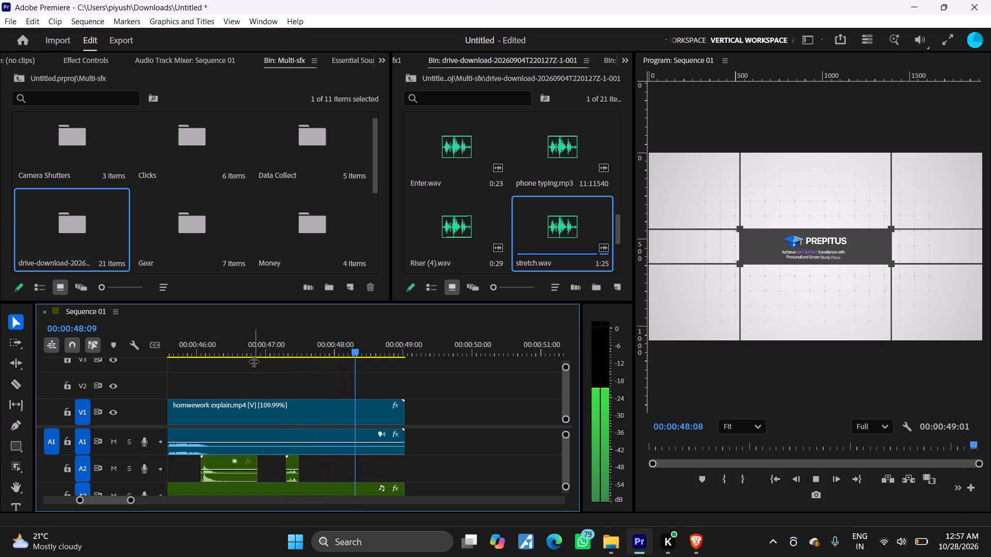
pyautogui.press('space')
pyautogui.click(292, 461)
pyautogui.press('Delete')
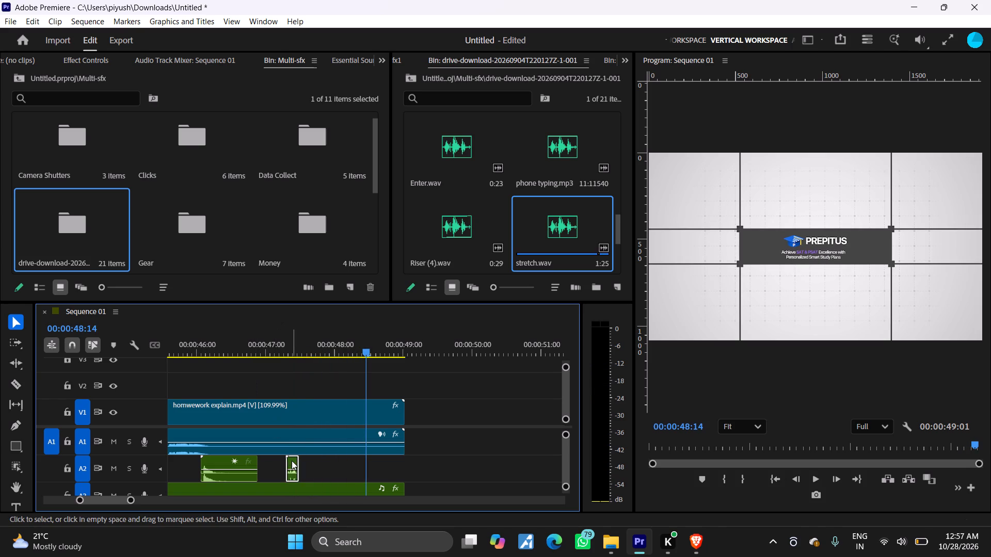
# Audition the Uu Click Digital sound and Ui Typing.wma from the UI Sound Effects bin.
pyautogui.scroll(-5, 234, 201)
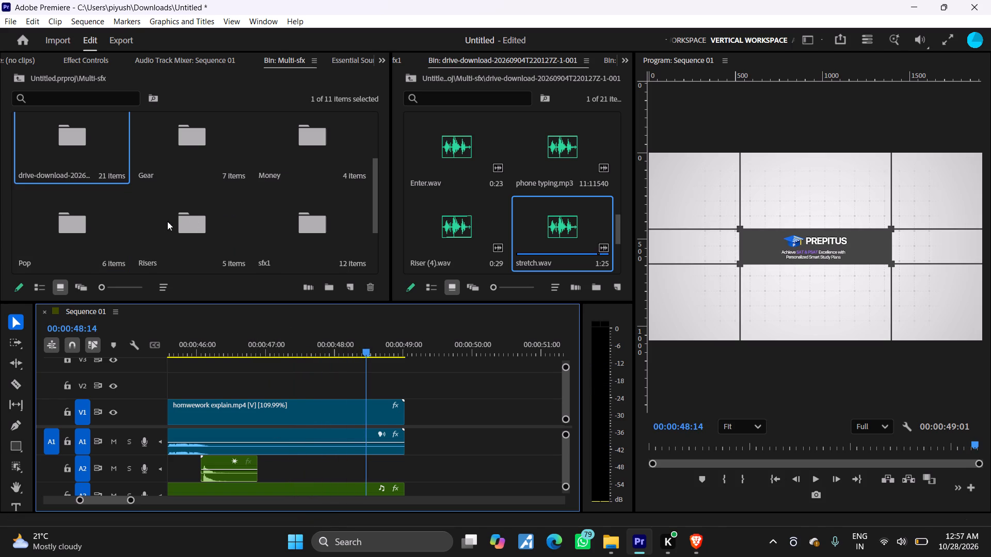
pyautogui.doubleClick(58, 217)
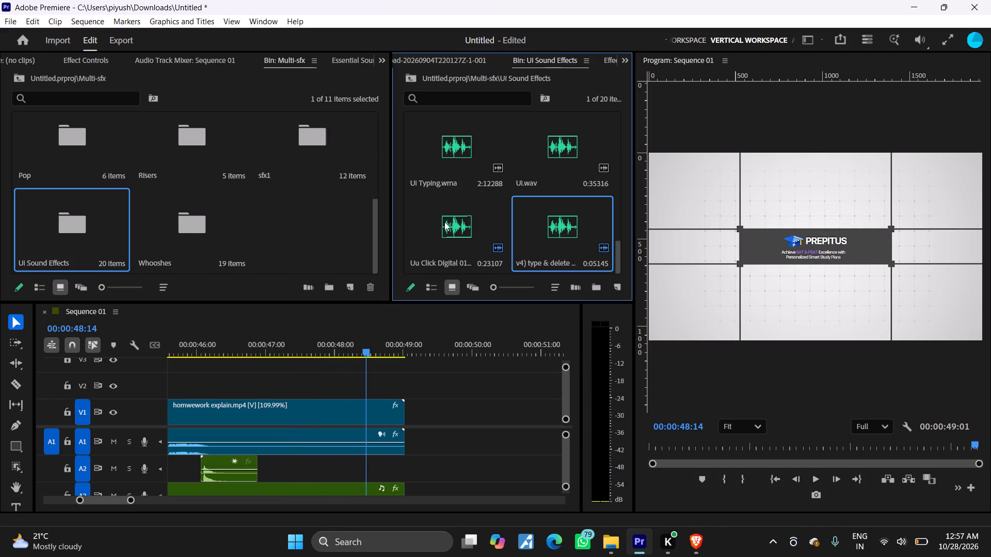
pyautogui.click(444, 222)
pyautogui.press('space')
pyautogui.click(440, 152)
pyautogui.press('space')
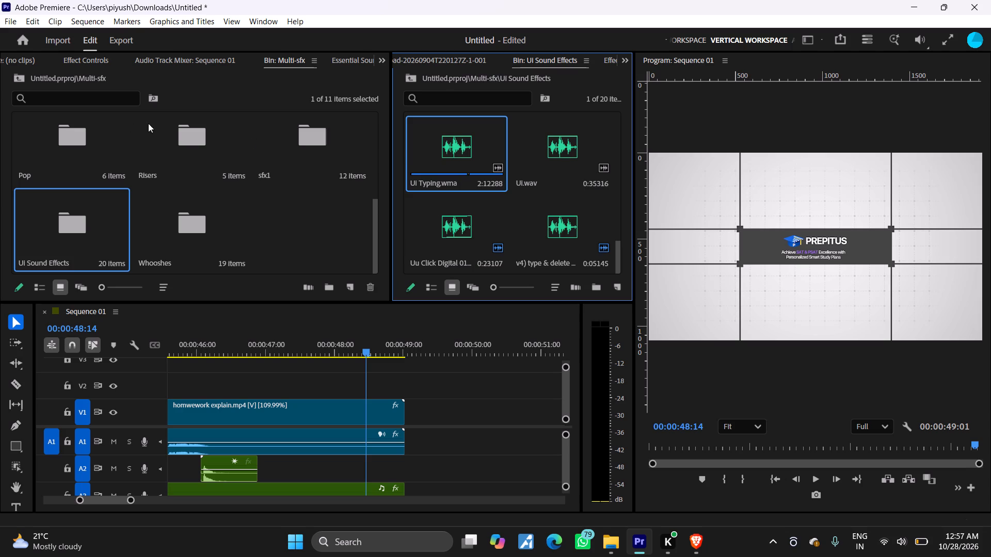
# Audition Meadia Pop.wav, Normal Pop.wav and the Slow And Smooth sound from the Pop bin.
pyautogui.doubleClick(63, 131)
pyautogui.click(439, 152)
pyautogui.press('space')
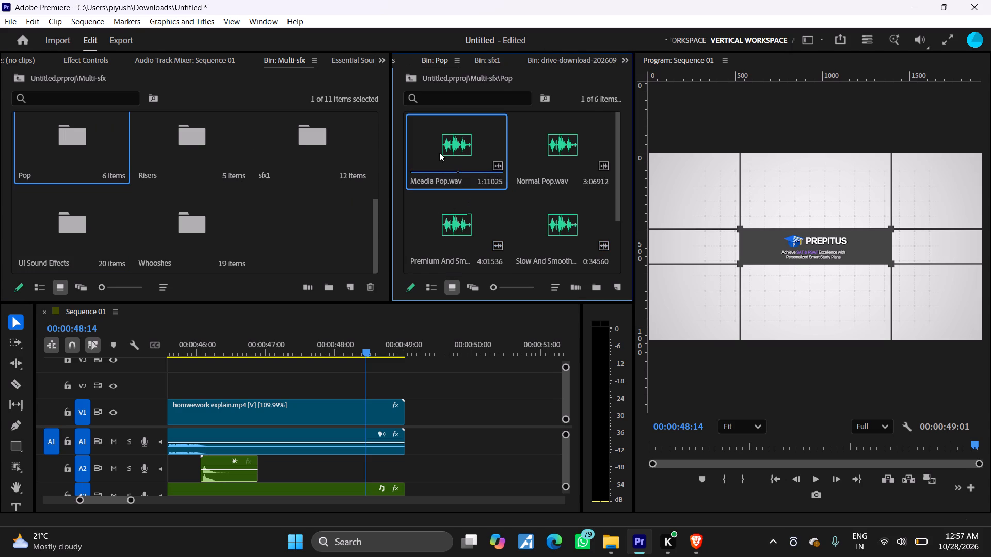
pyautogui.click(524, 152)
pyautogui.press('space')
pyautogui.click(535, 220)
pyautogui.press('space')
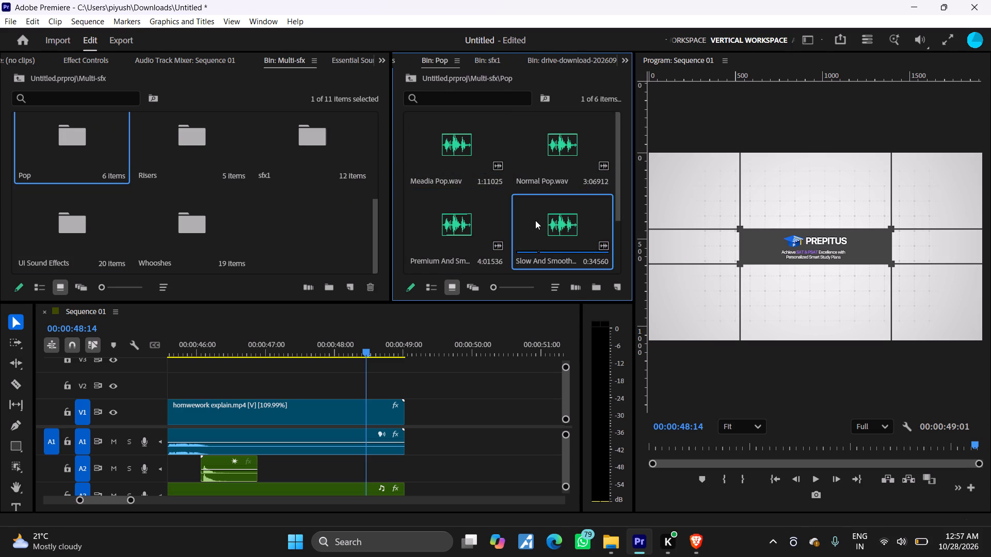
# Audition Sweet UI Open.wav and Smooth Pop.wav from the Pop bin, replaying Smooth Pop.wav.
pyautogui.scroll(-1, 535, 222)
pyautogui.click(534, 237)
pyautogui.press('space')
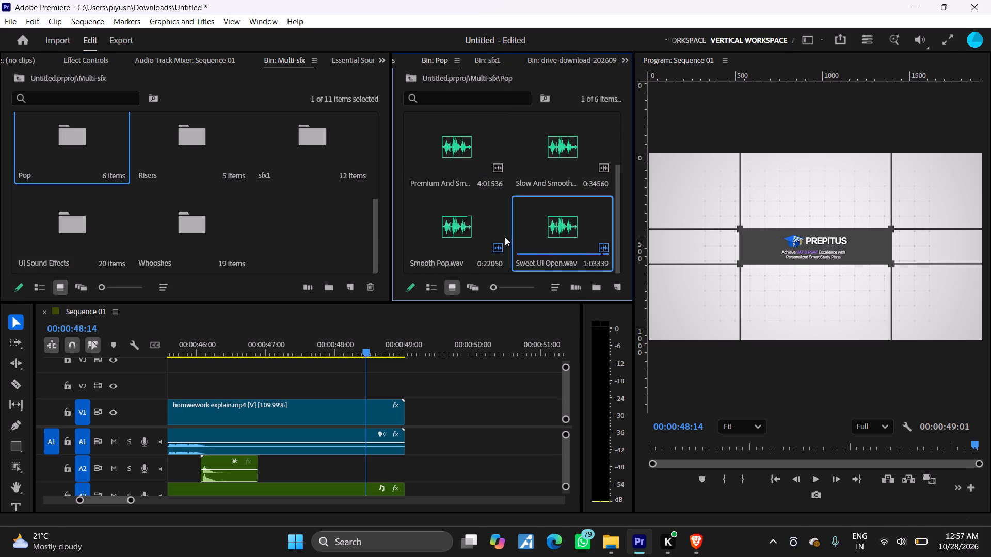
pyautogui.press('space')
pyautogui.click(419, 221)
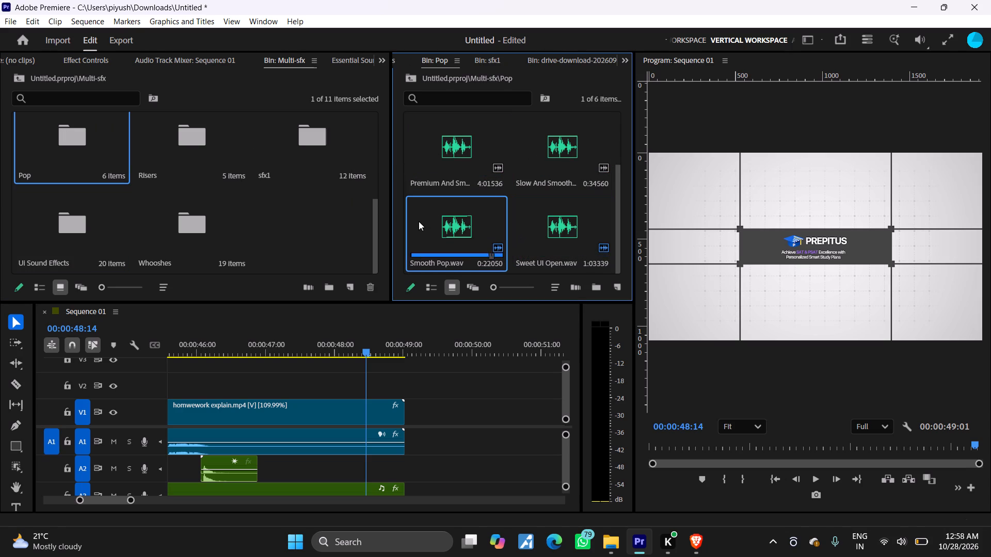
pyautogui.press('space')
pyautogui.click(415, 225)
pyautogui.press('space')
pyautogui.scroll(-2, 426, 231)
# Add Smooth Pop.wav to A2 at about 00:00:47:29 under the closing logo and trim its end to about 00:00:48:04.
pyautogui.moveTo(444, 235); pyautogui.dragTo(329, 471)
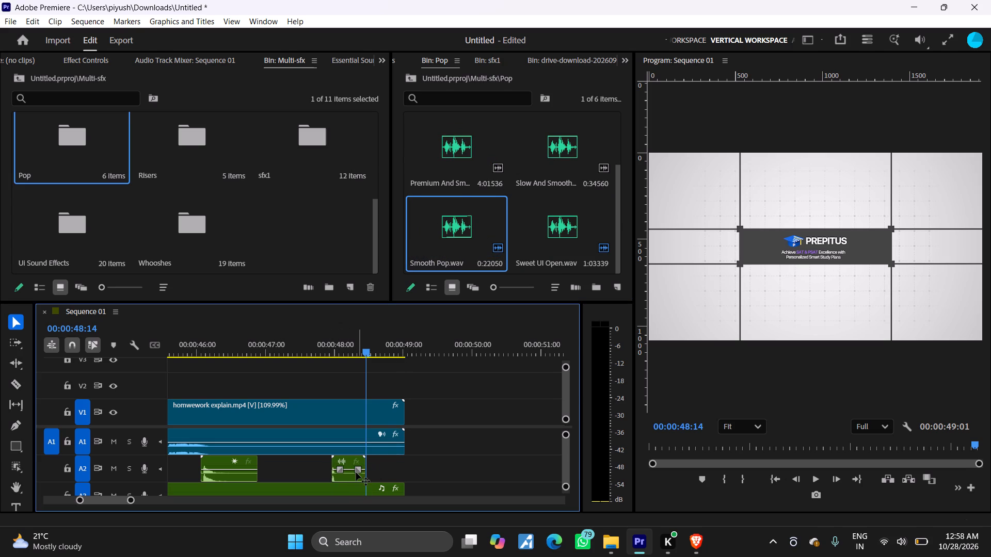
pyautogui.moveTo(366, 467); pyautogui.dragTo(346, 468)
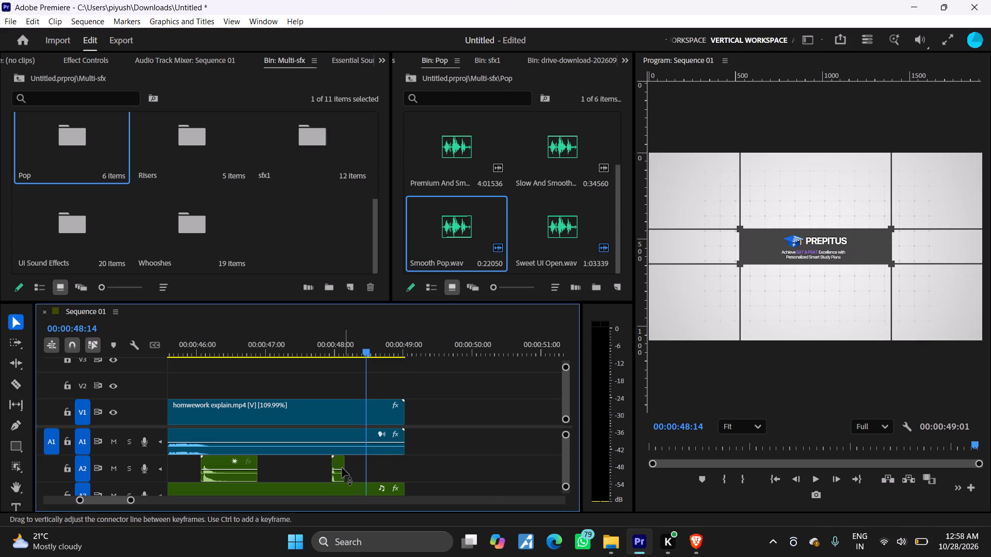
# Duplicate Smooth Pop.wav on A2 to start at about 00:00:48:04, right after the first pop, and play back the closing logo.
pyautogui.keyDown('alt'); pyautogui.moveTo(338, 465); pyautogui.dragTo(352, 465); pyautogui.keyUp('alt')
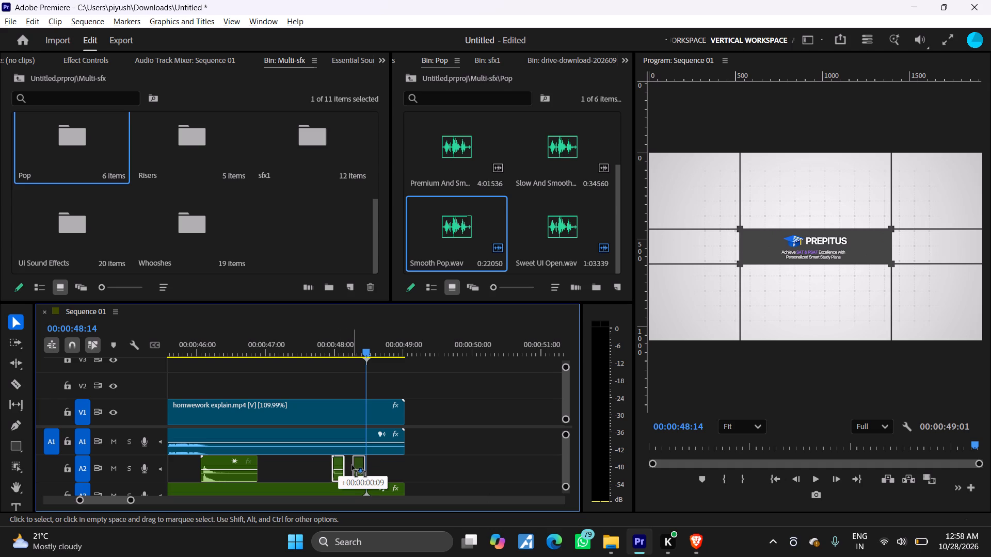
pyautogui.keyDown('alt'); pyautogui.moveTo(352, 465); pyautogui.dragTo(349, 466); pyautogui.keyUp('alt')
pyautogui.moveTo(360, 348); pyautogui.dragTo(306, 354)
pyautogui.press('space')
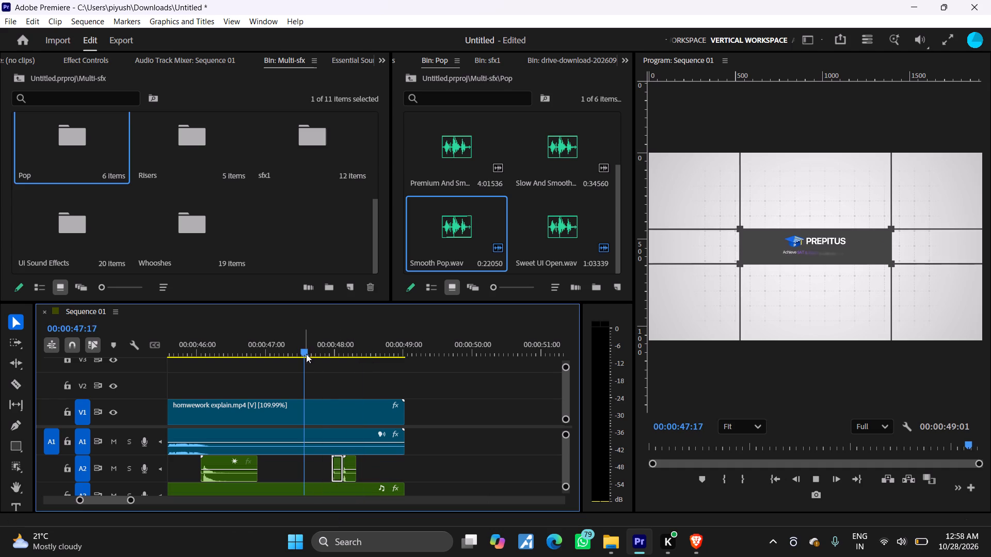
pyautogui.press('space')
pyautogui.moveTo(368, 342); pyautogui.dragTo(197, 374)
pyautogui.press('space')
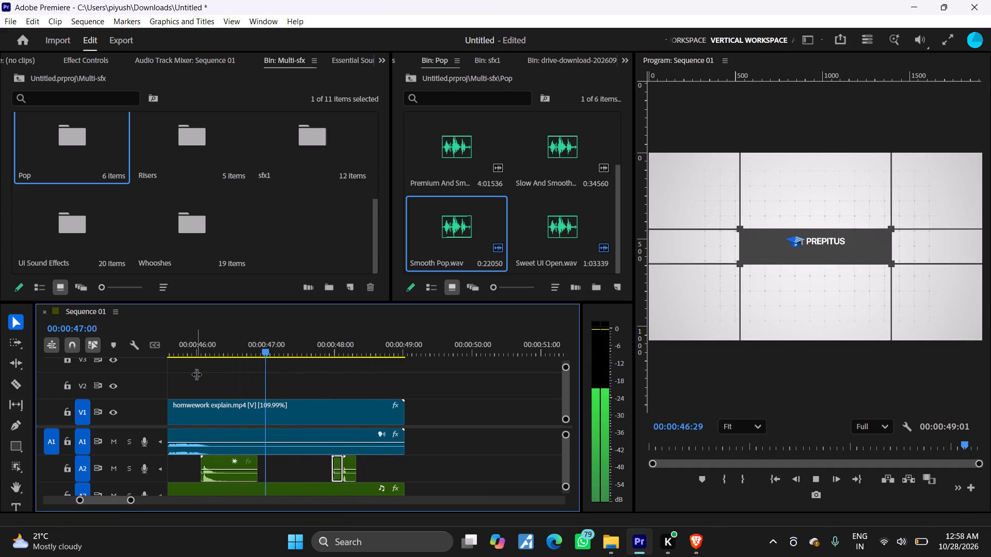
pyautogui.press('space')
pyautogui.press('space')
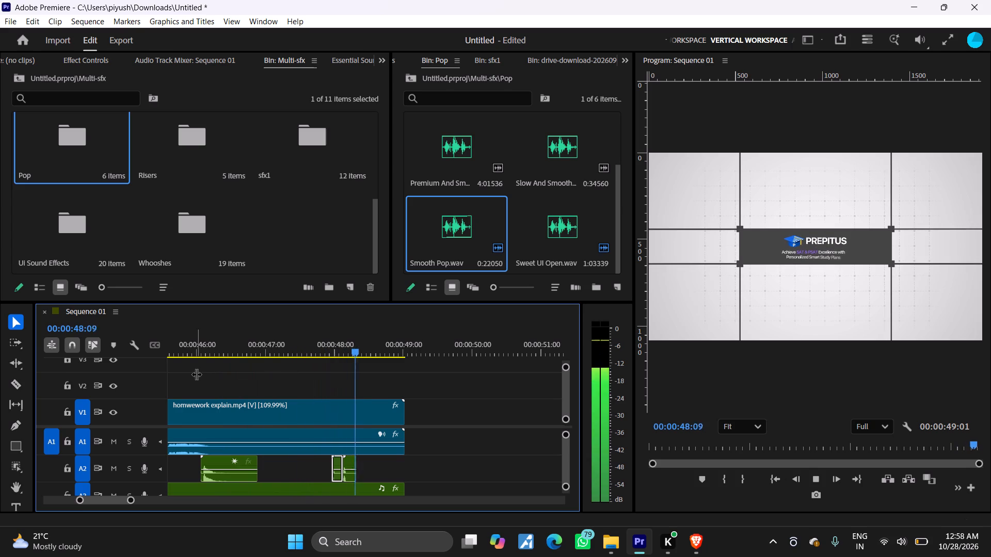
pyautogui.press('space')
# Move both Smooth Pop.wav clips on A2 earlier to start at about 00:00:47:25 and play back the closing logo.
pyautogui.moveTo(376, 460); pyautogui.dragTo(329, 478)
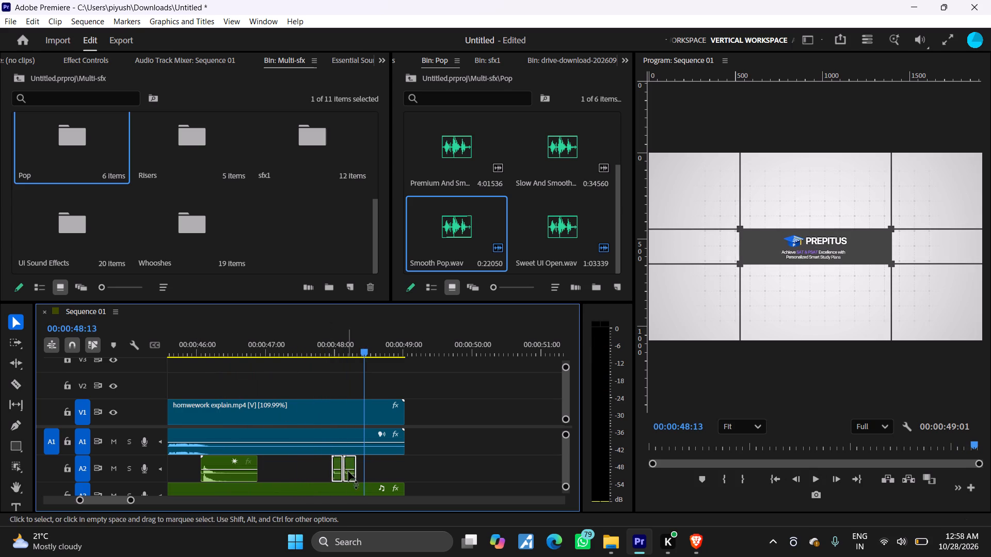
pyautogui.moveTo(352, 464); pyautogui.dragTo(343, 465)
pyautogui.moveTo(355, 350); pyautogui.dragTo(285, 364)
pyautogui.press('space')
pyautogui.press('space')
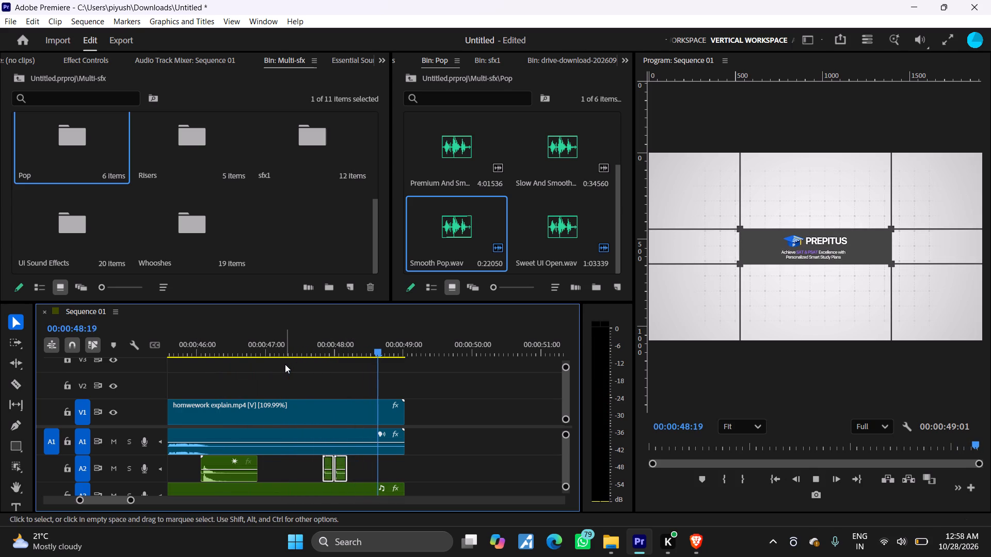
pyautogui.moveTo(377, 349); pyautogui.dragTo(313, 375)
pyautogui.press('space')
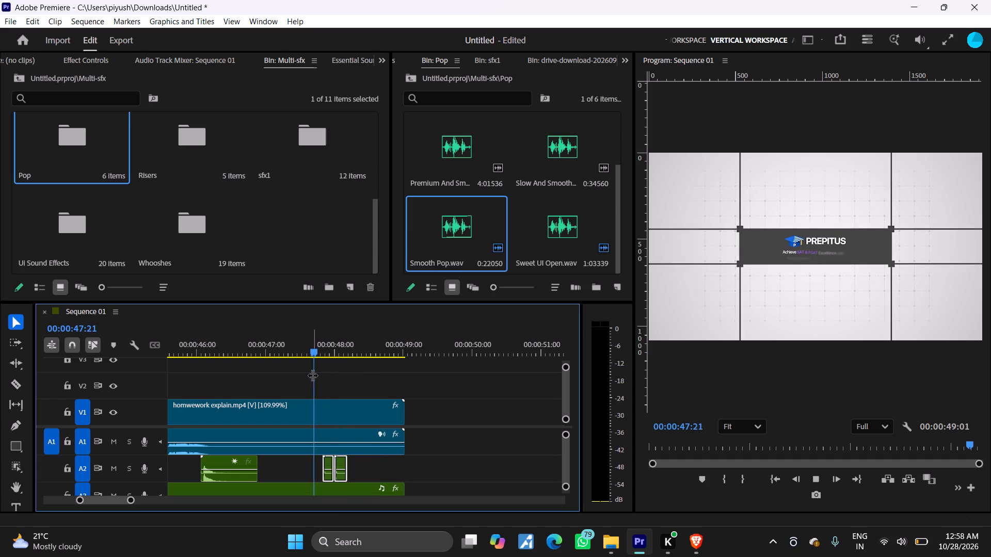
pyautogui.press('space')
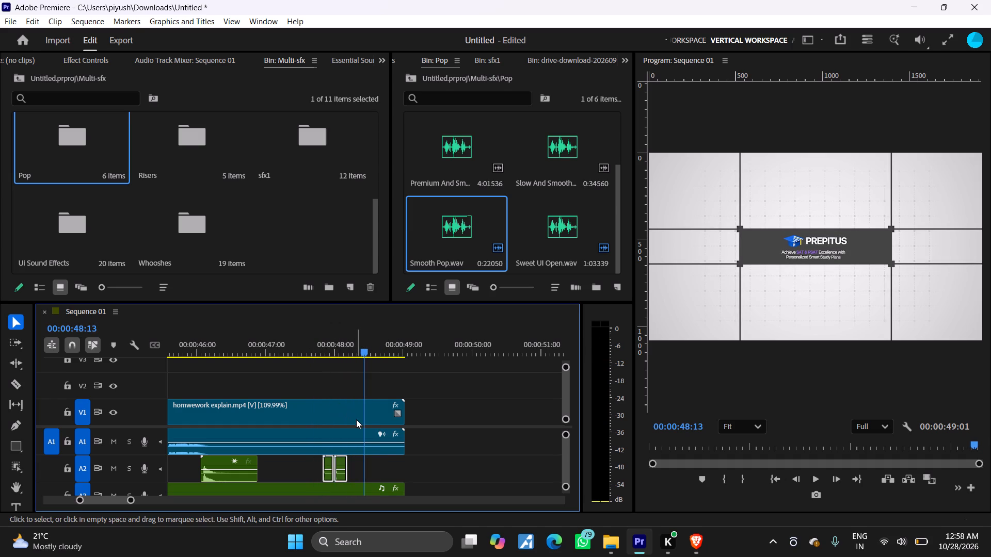
# Audition Sweet UI Open.wav and the Slow And Smooth and Premium And Smooth sounds from the Pop bin.
pyautogui.click(522, 231)
pyautogui.press('space')
pyautogui.scroll(-2, 531, 229)
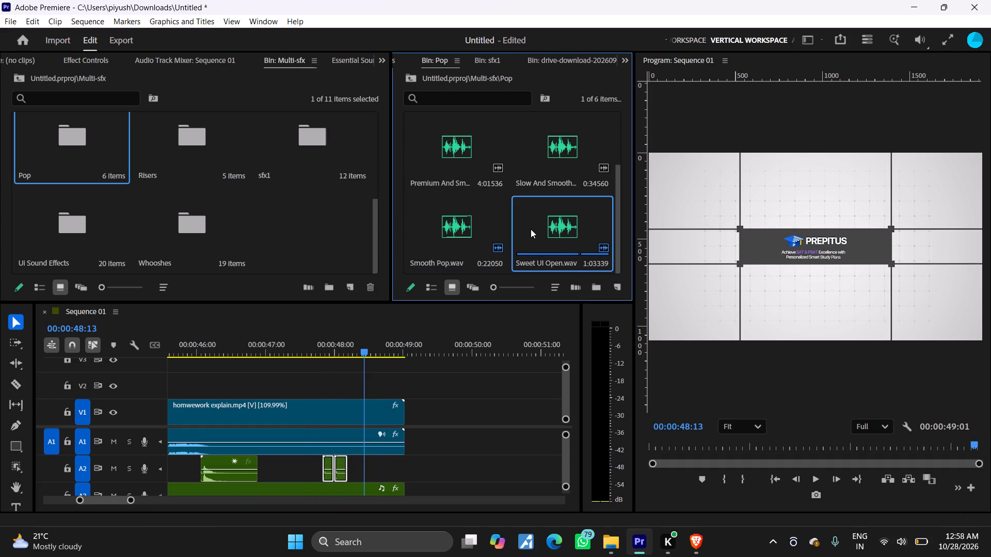
pyautogui.scroll(-2, 573, 234)
pyautogui.click(526, 154)
pyautogui.press('space')
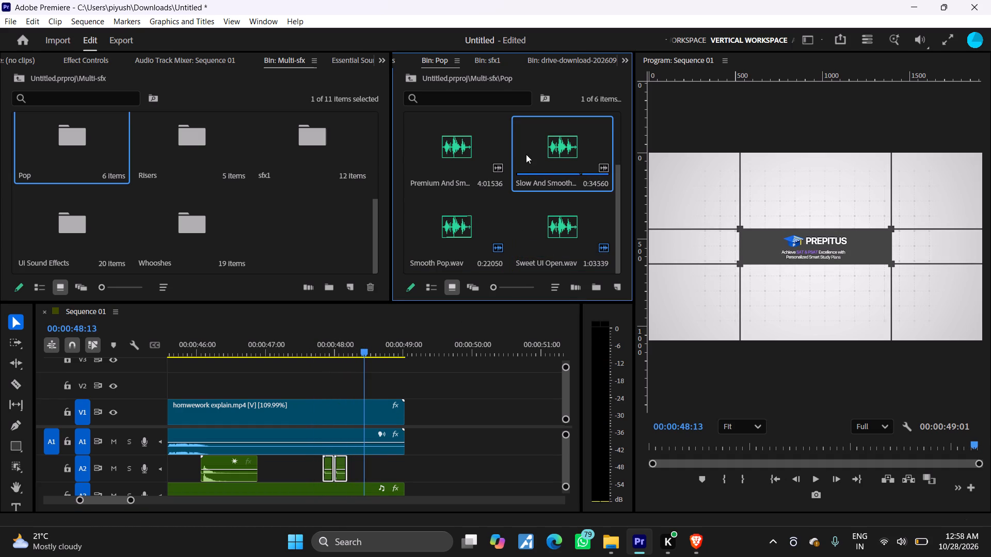
pyautogui.click(428, 153)
pyautogui.press('space')
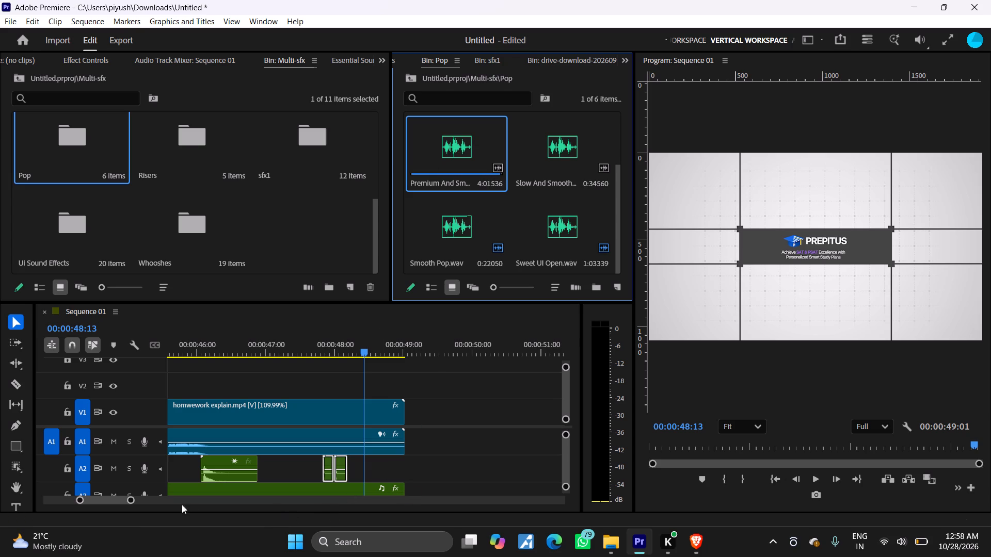
pyautogui.press('space')
# Enlarge the Timeline panel by shrinking the Program monitor and the bins above it.
pyautogui.moveTo(132, 500); pyautogui.dragTo(289, 500)
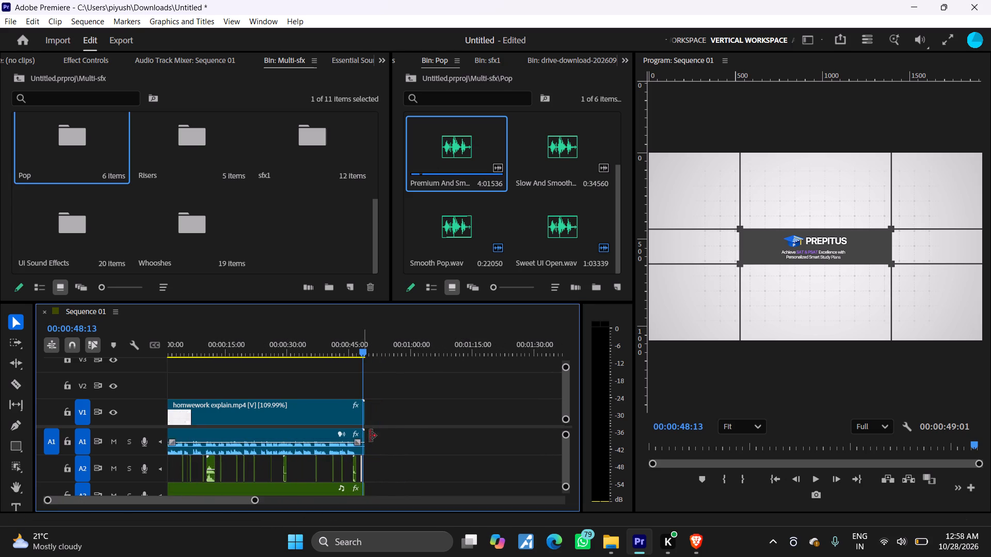
pyautogui.scroll(-6, 397, 427)
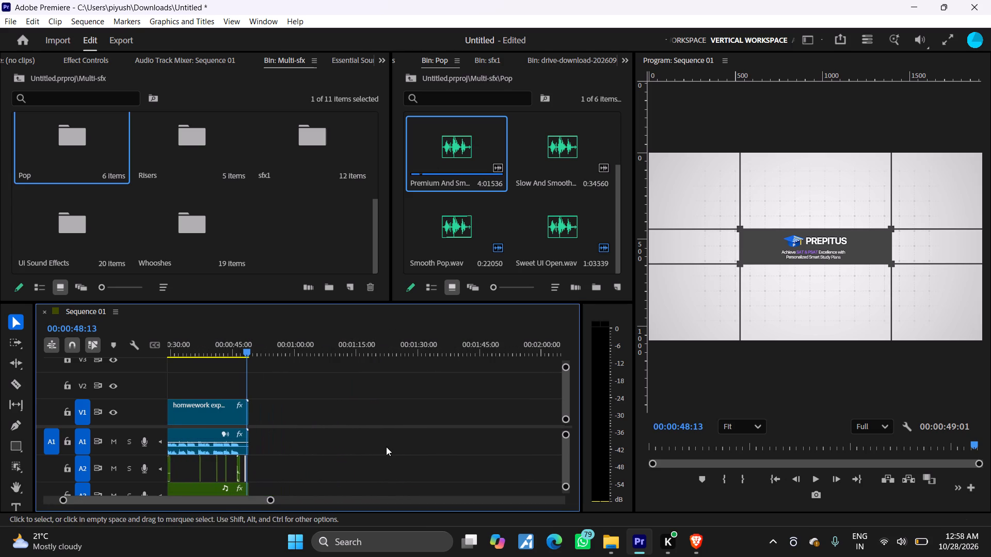
pyautogui.scroll(7, 386, 447)
pyautogui.moveTo(567, 485); pyautogui.dragTo(569, 466)
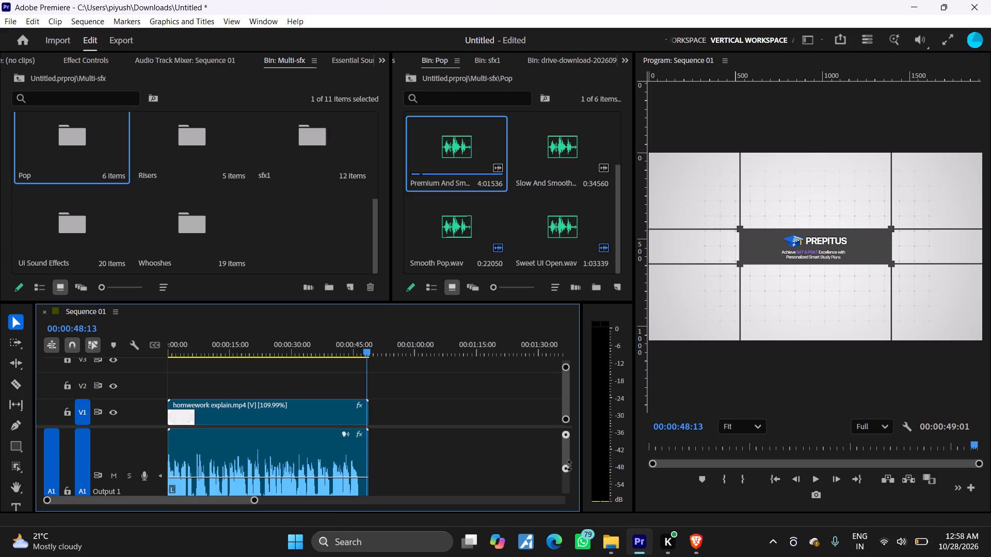
pyautogui.moveTo(569, 466); pyautogui.dragTo(568, 500)
pyautogui.click(345, 454)
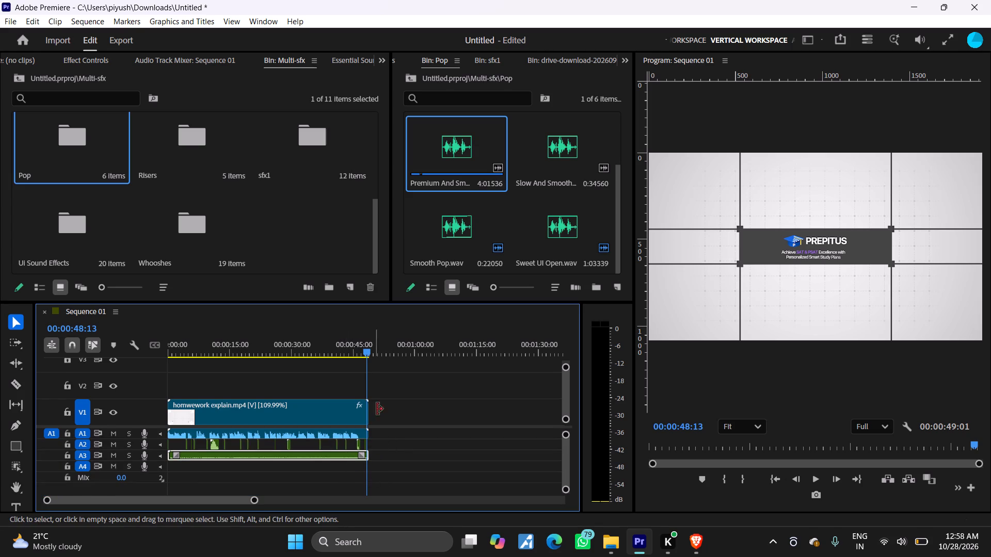
pyautogui.moveTo(580, 388); pyautogui.dragTo(659, 388)
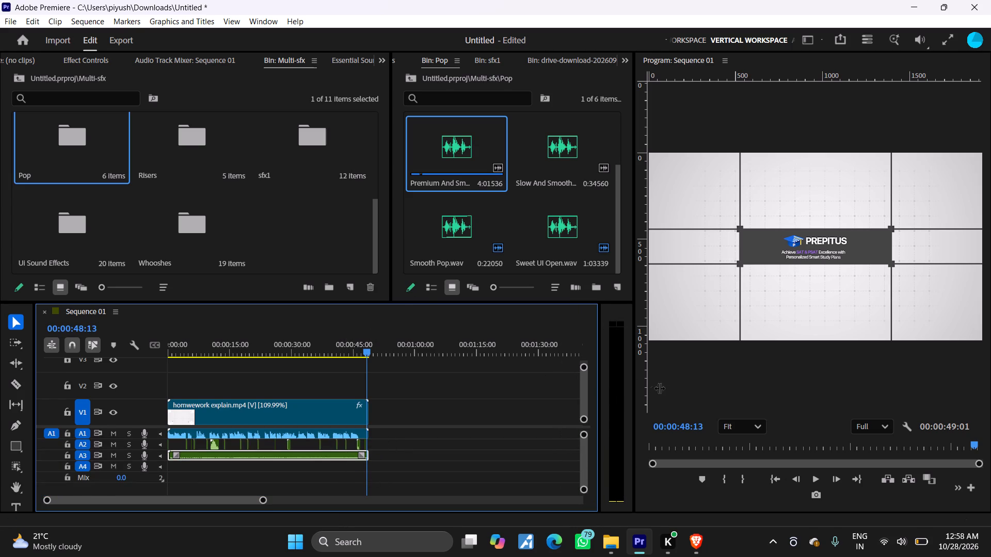
pyautogui.moveTo(659, 388); pyautogui.dragTo(669, 388)
pyautogui.click(636, 394)
pyautogui.click(631, 396)
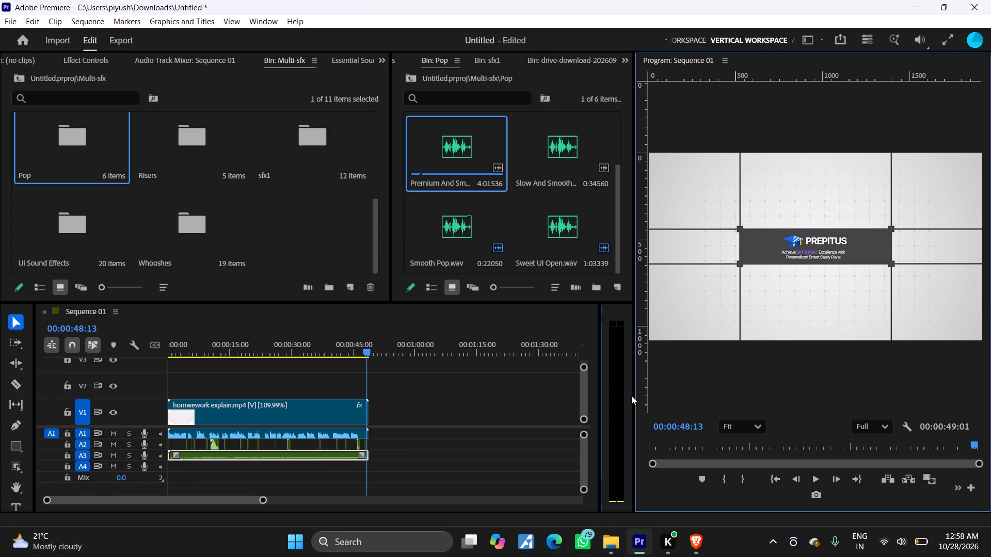
pyautogui.moveTo(635, 396); pyautogui.dragTo(760, 392)
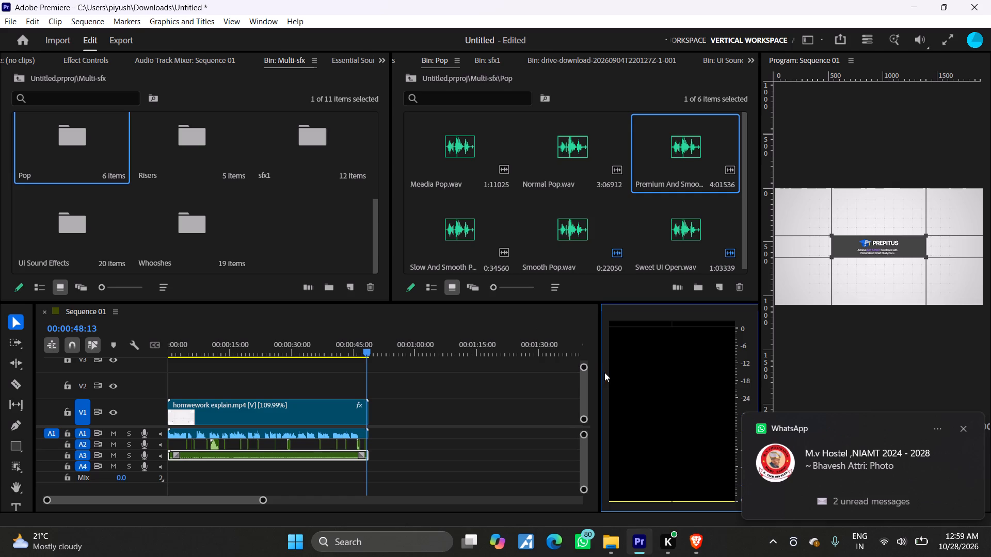
# Widen the Timeline panel by narrowing the audio meters, and make it taller by shrinking the Multi-sfx and Pop bins.
pyautogui.moveTo(600, 374); pyautogui.dragTo(644, 372)
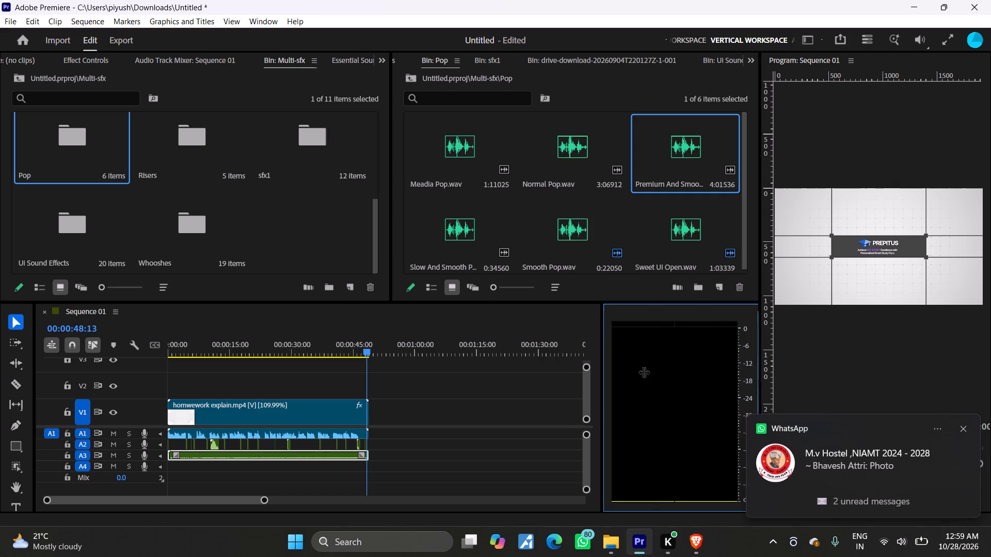
pyautogui.moveTo(644, 372); pyautogui.dragTo(733, 369)
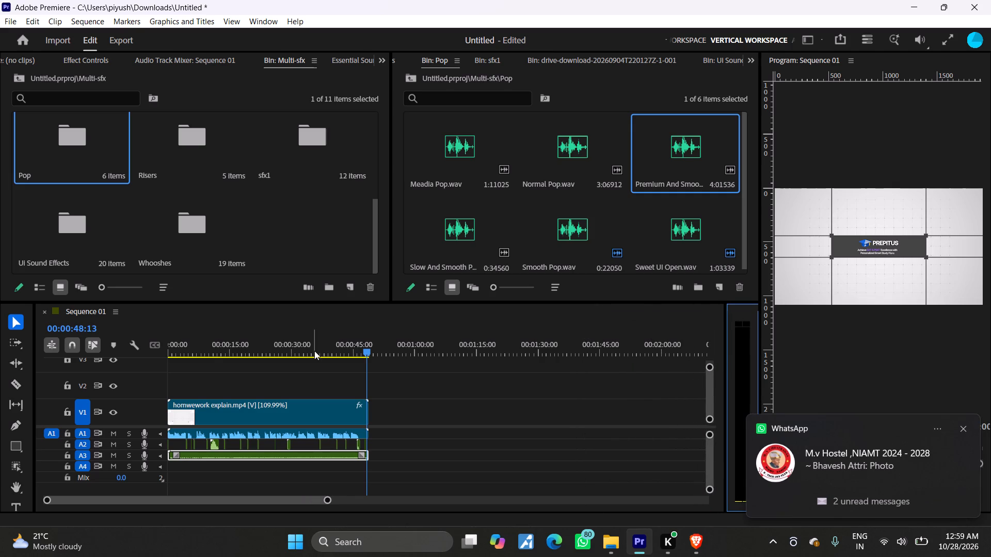
pyautogui.moveTo(328, 502); pyautogui.dragTo(328, 502)
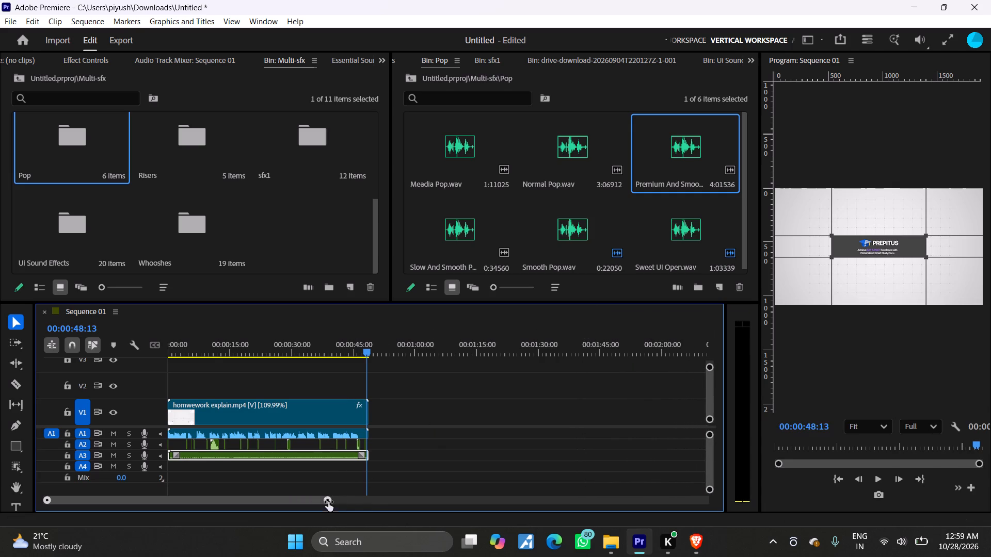
pyautogui.moveTo(328, 502); pyautogui.dragTo(172, 523)
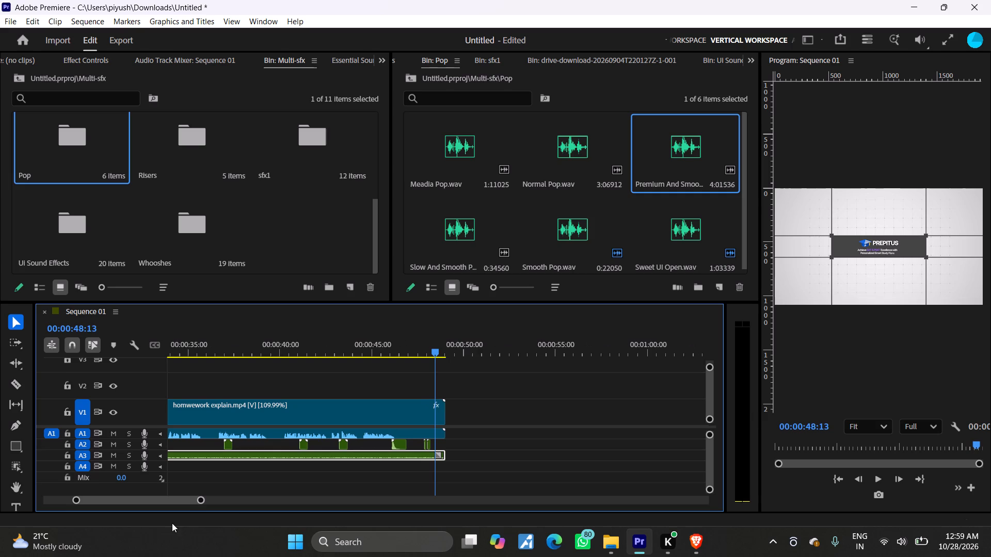
pyautogui.moveTo(298, 302); pyautogui.dragTo(305, 255)
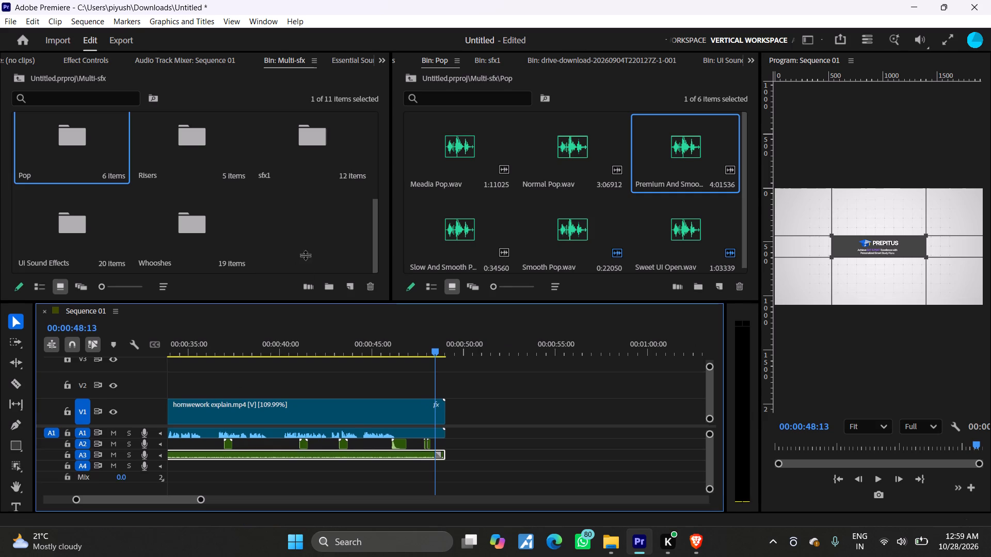
pyautogui.moveTo(305, 255); pyautogui.dragTo(310, 189)
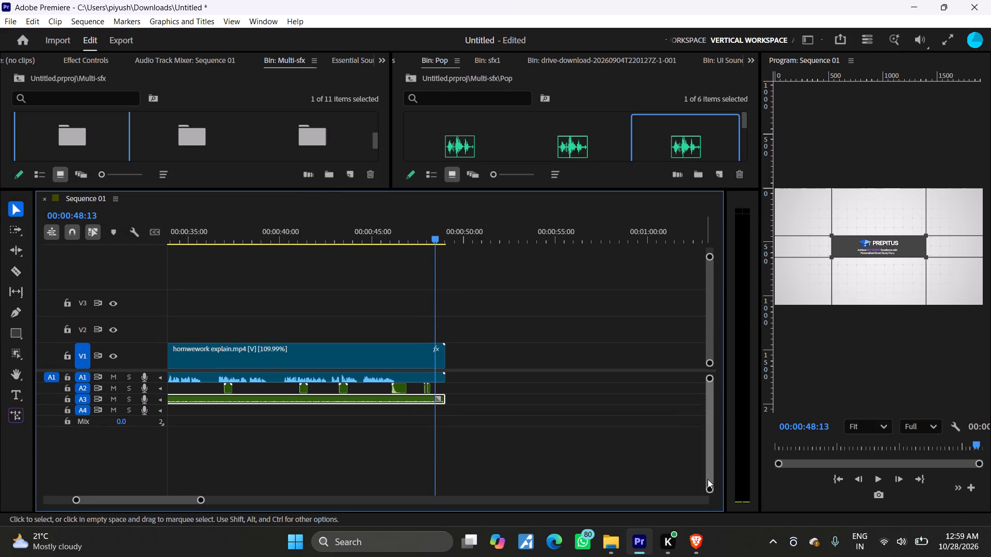
# Increase the audio track heights so that A1, A2 and A3 all show their waveforms.
pyautogui.moveTo(709, 489); pyautogui.dragTo(709, 473)
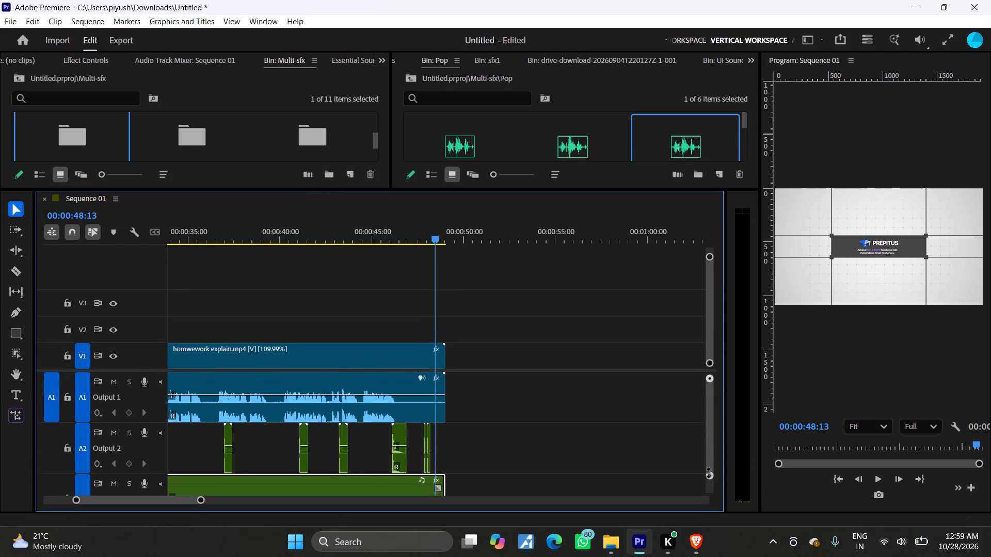
pyautogui.moveTo(709, 473); pyautogui.dragTo(710, 479)
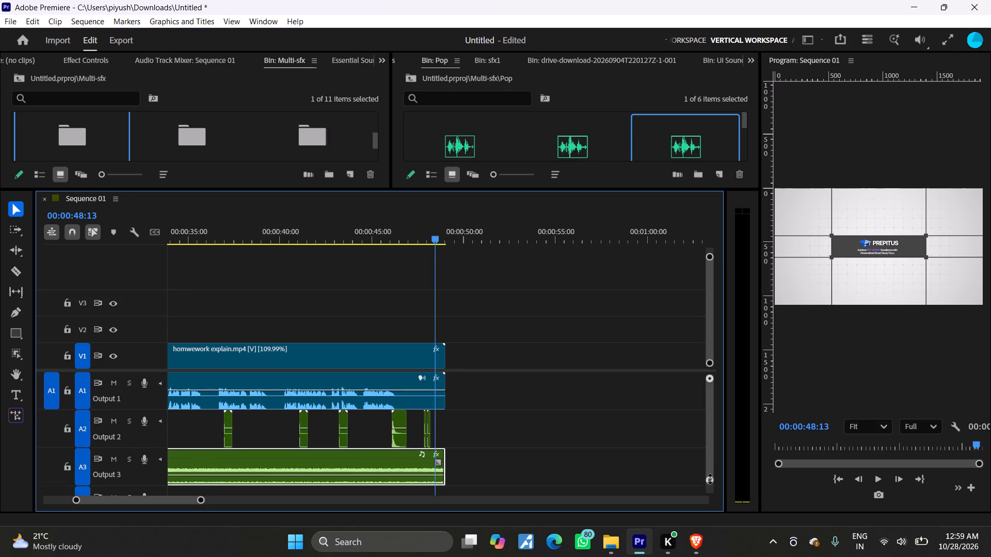
pyautogui.moveTo(710, 479); pyautogui.dragTo(710, 480)
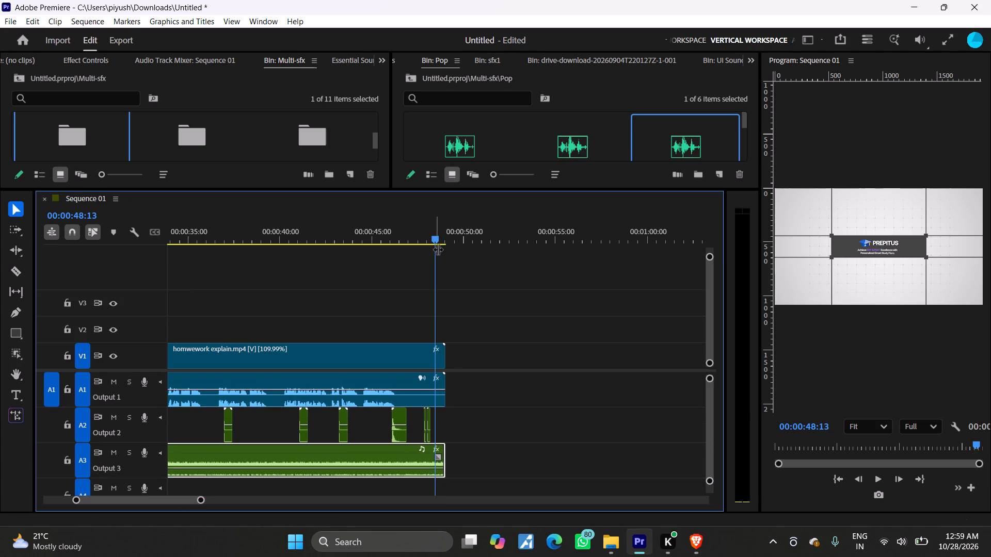
# Play the sequence from its beginning to about 00:00:07:04 to review the sound effects against the video.
pyautogui.moveTo(201, 500); pyautogui.dragTo(279, 514)
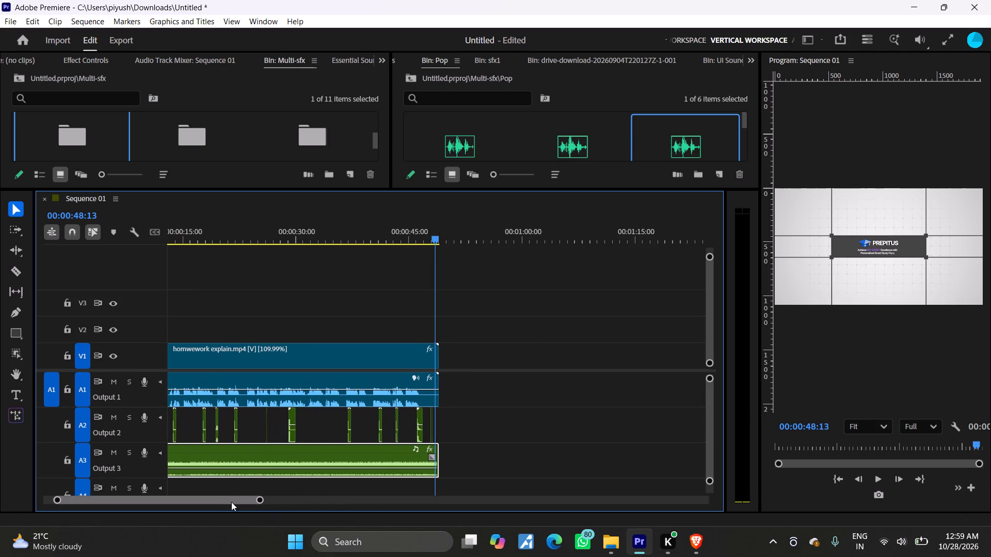
pyautogui.moveTo(228, 500); pyautogui.dragTo(68, 505)
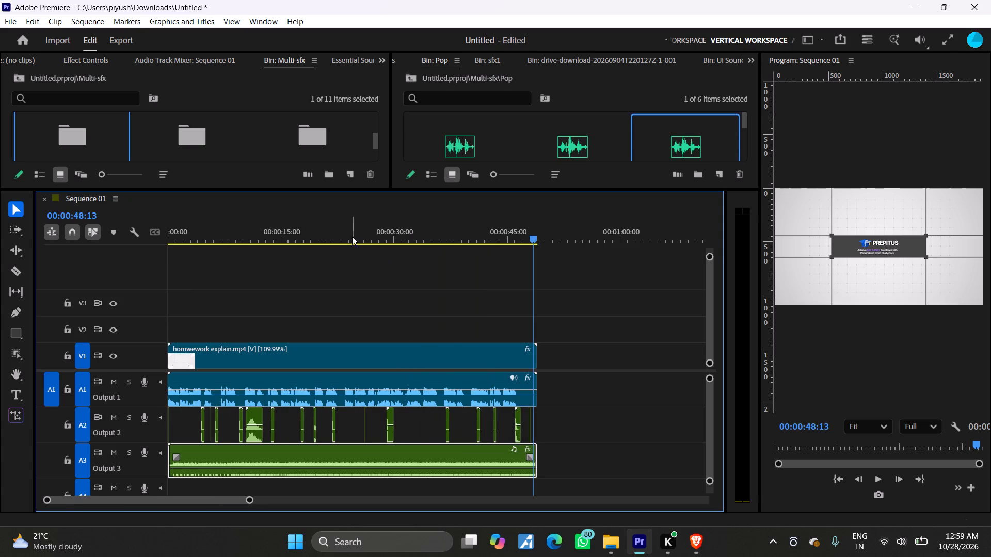
pyautogui.moveTo(350, 234); pyautogui.dragTo(5, 295)
pyautogui.press('space')
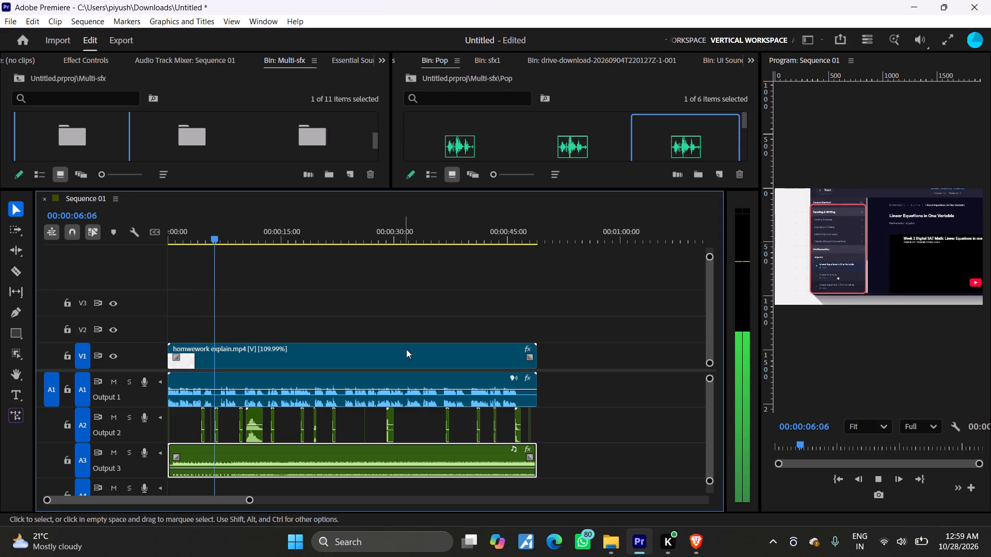
pyautogui.press('space')
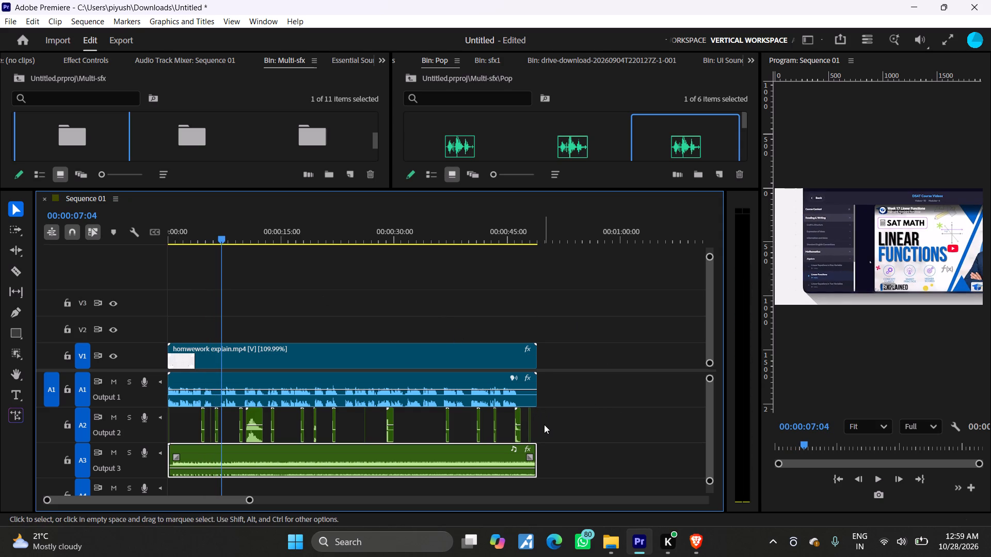
# Undo the recent A2 edits, back through the closing-logo pops and the placement of the sound near 00:00:46.
pyautogui.hotkey('ctrl', 'z')
pyautogui.hotkey('ctrl', 'z')
pyautogui.hotkey('ctrl', 'z')
pyautogui.hotkey('ctrl', 'z')
pyautogui.hotkey('ctrl', 'z')
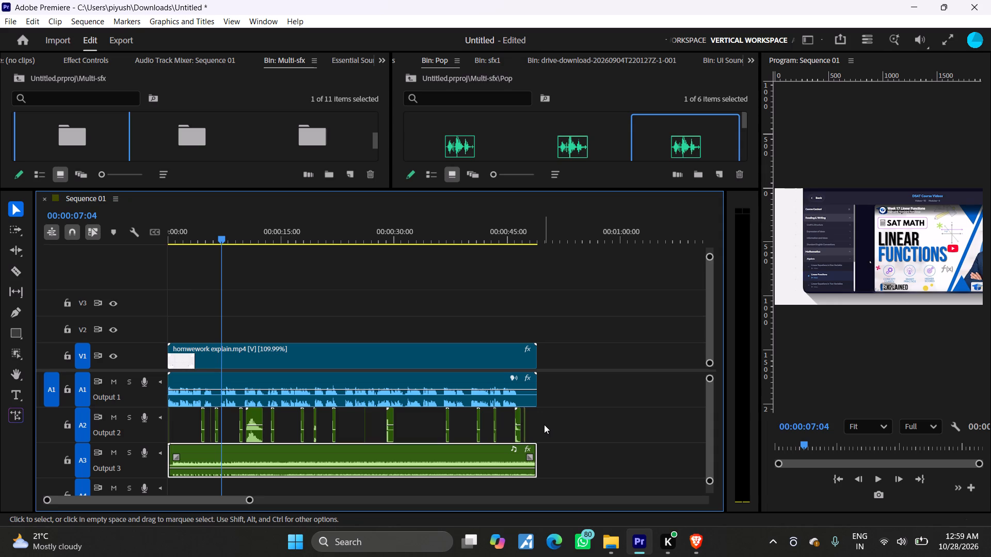
pyautogui.hotkey('ctrl', 'z')
pyautogui.hotkey('ctrl', 'z')
pyautogui.hotkey('ctrl', 'z')
pyautogui.hotkey('ctrl', 'z')
pyautogui.hotkey('ctrl', 'z')
pyautogui.hotkey('ctrl', 'z')
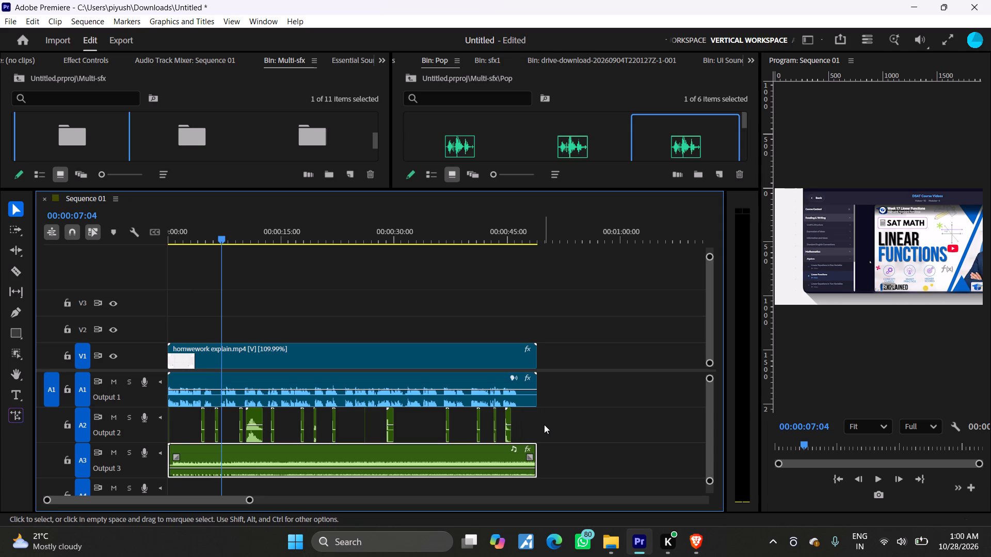
pyautogui.hotkey('ctrl', 'z')
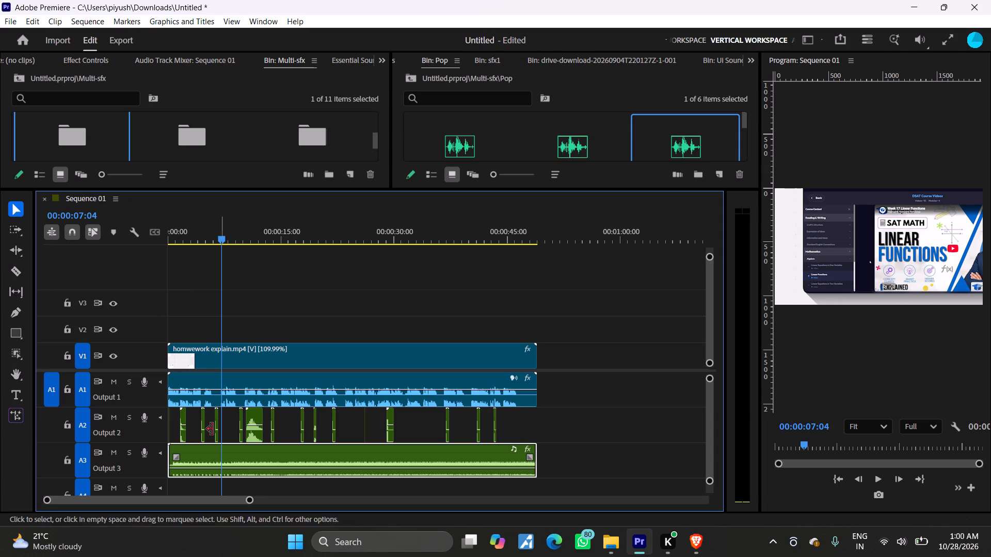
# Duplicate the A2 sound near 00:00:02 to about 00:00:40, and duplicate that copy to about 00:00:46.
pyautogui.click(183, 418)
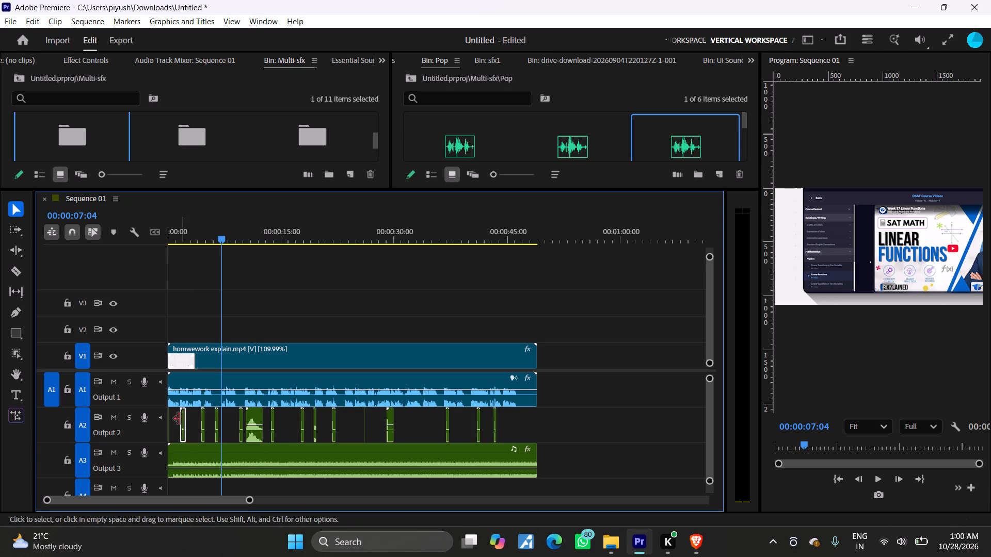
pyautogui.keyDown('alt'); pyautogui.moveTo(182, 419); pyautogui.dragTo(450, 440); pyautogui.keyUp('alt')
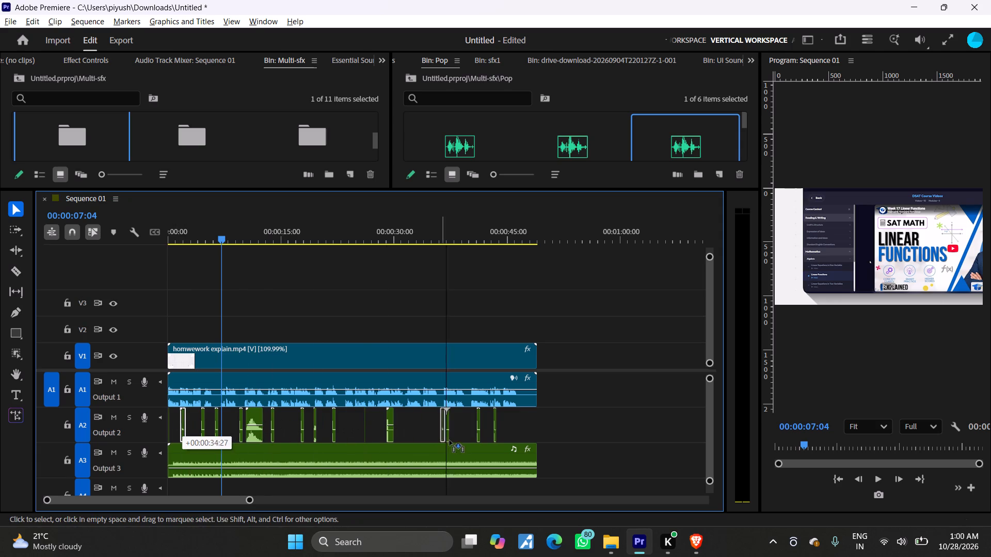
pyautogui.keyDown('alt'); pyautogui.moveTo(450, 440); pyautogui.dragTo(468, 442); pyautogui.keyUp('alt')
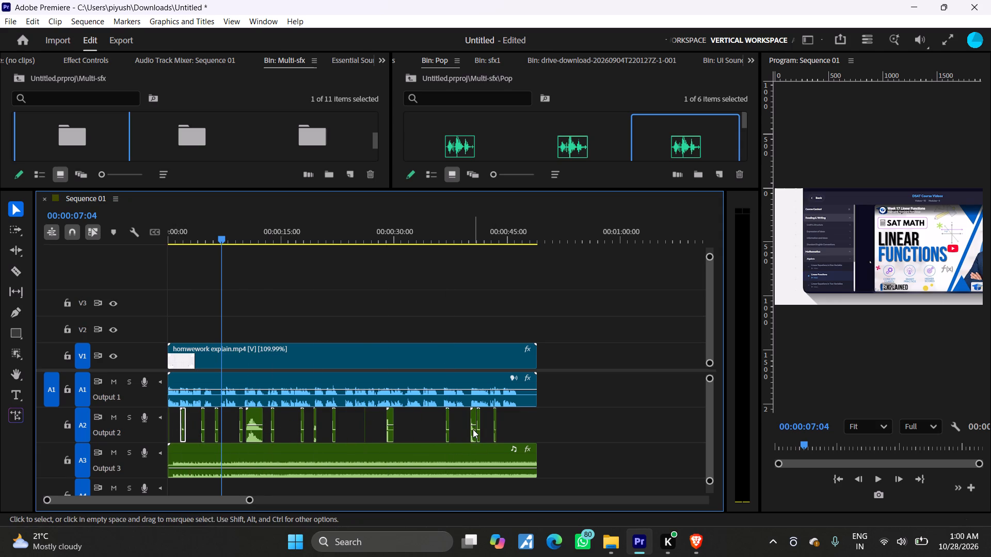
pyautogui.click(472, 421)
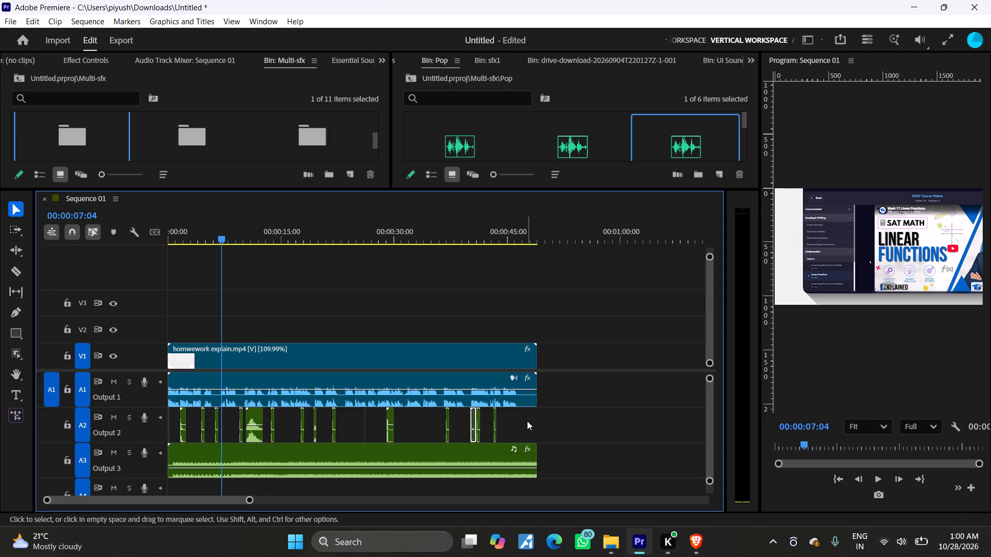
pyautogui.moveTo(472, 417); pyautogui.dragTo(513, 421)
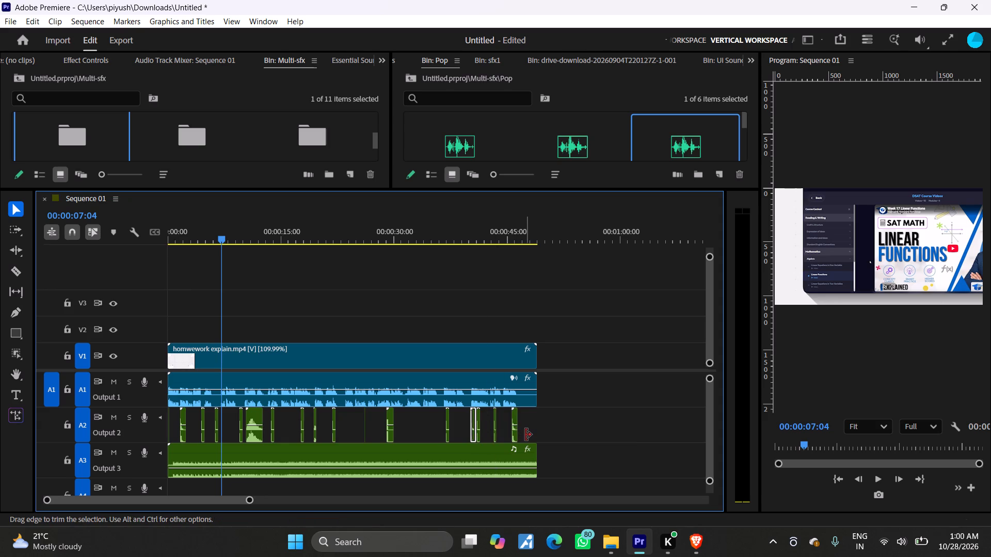
# Undo both duplicated sounds on A2 and the previous repositioning of the sound near 00:00:43.
pyautogui.hotkey('ctrl', 'z')
pyautogui.hotkey('ctrl', 'z')
pyautogui.hotkey('ctrl', 'z')
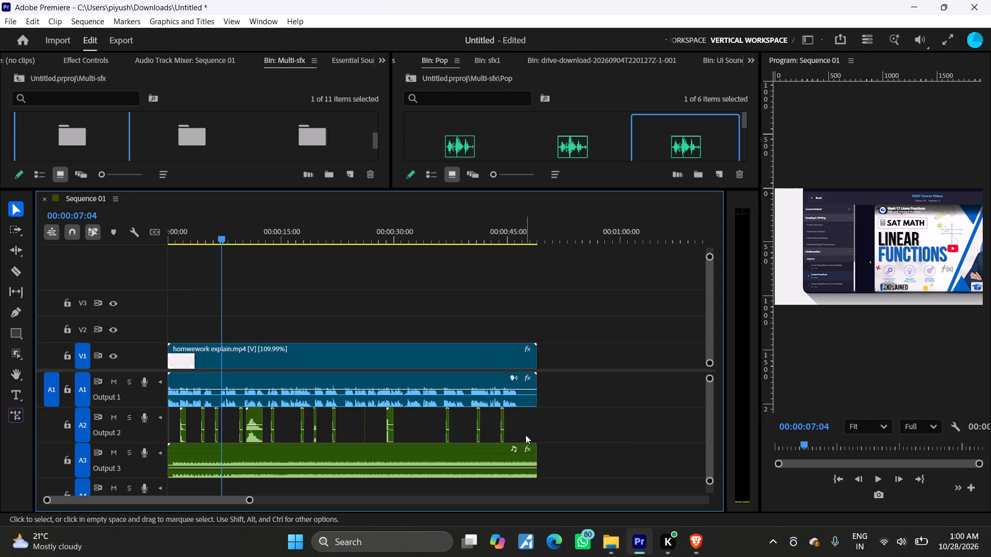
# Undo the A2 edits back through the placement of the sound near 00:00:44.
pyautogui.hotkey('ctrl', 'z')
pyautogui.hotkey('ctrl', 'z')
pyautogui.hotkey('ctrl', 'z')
# Redo all the undone A2 edits, restoring the sounds near 00:00:40, 00:00:43 and 00:00:46.
pyautogui.hotkey('ctrl', 'shift', 'z')
pyautogui.hotkey('ctrl', 'shift', 'z')
pyautogui.hotkey('ctrl', 'shift', 'z')
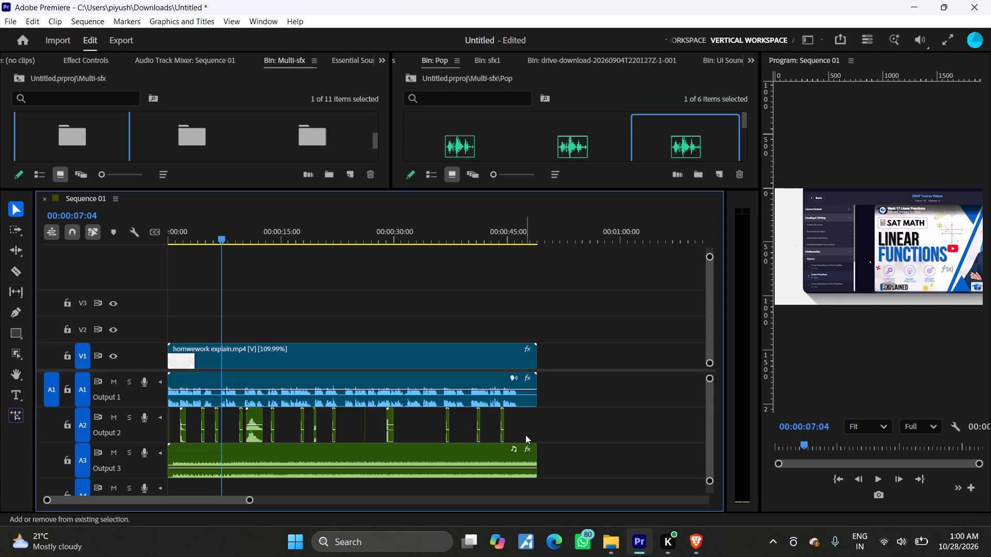
pyautogui.hotkey('ctrl', 'shift', 'z')
pyautogui.hotkey('ctrl', 'shift', 'z')
pyautogui.hotkey('ctrl', 'shift', 'z')
pyautogui.hotkey('ctrl', 'shift', 'z')
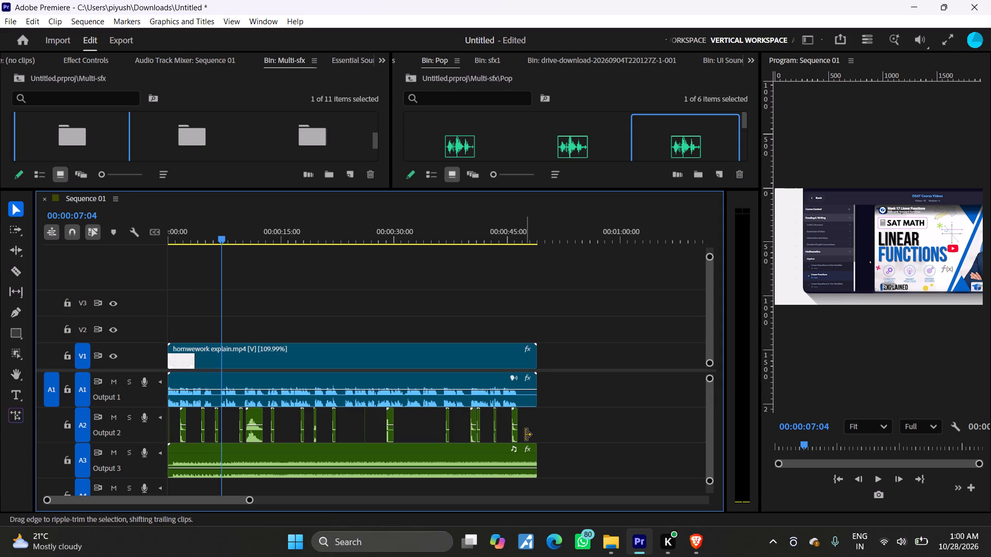
pyautogui.hotkey('ctrl', 'shift', 'z')
pyautogui.hotkey('ctrl', 'shift', 'z')
pyautogui.hotkey('ctrl', 'shift', 'z')
pyautogui.hotkey('ctrl', 'shift', 'z')
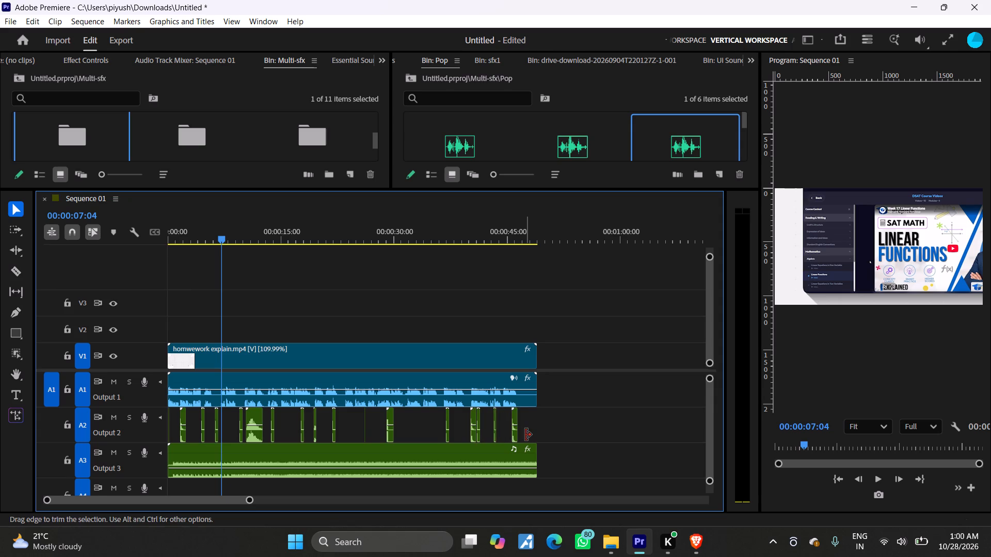
# Play the sequence from about 00:00:36 to its end, and replay the closing logo section from about 00:00:45.
pyautogui.moveTo(441, 231); pyautogui.dragTo(445, 248)
pyautogui.press('space')
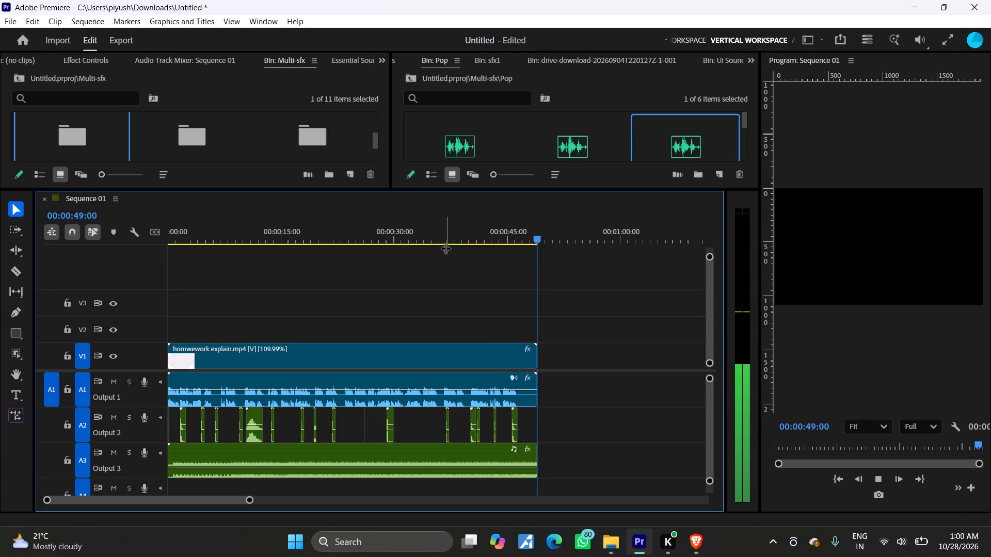
pyautogui.moveTo(537, 239); pyautogui.dragTo(507, 244)
pyautogui.press('space')
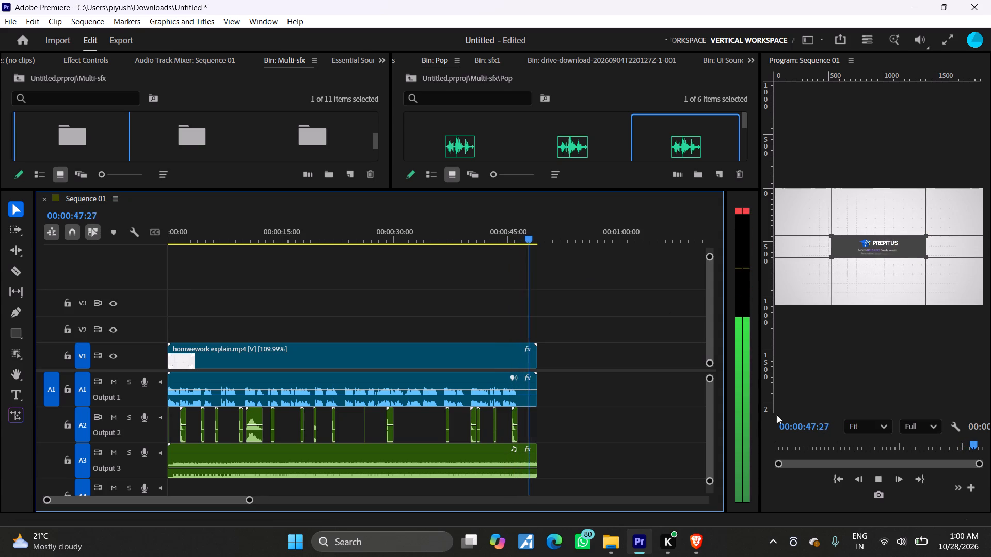
pyautogui.doubleClick(874, 471)
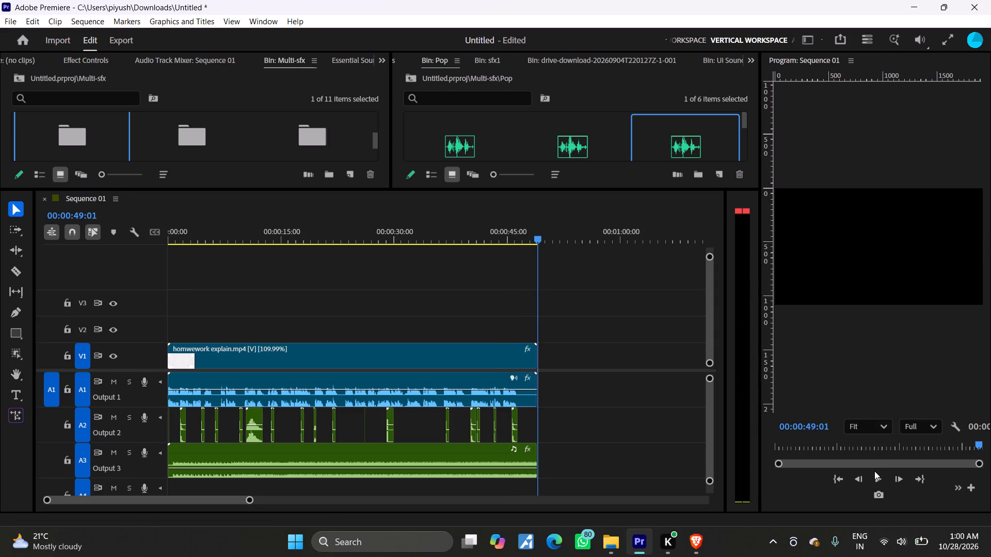
pyautogui.moveTo(538, 241); pyautogui.dragTo(532, 241)
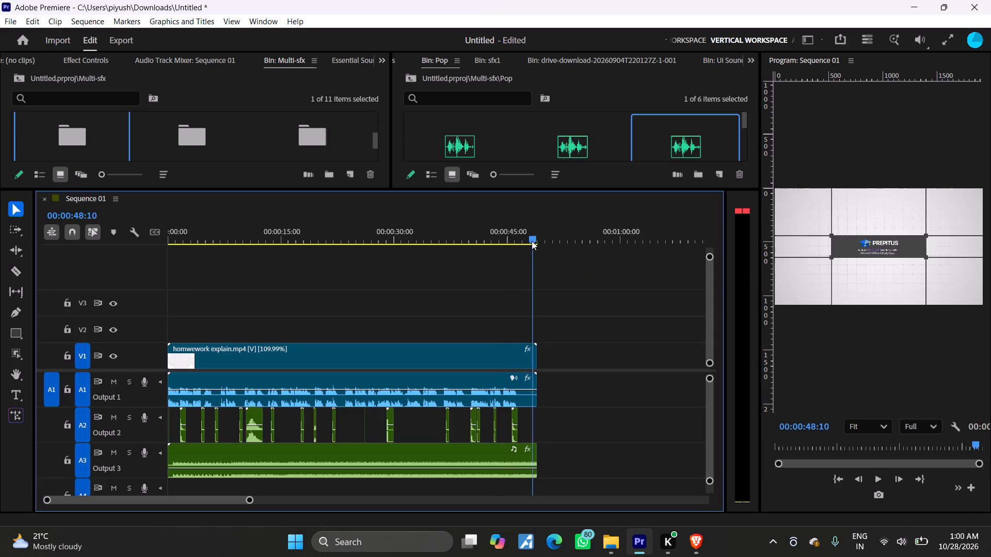
# Shift the last A2 sound slightly later, so that it starts at 00:00:46:04 with the closing logo animation.
pyautogui.moveTo(532, 241); pyautogui.dragTo(508, 248)
pyautogui.press('space')
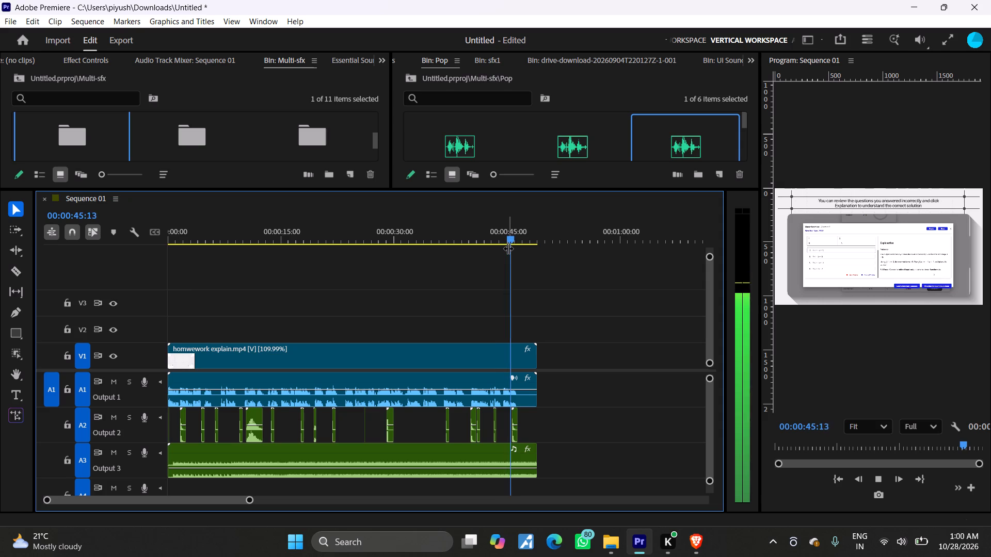
pyautogui.press('space')
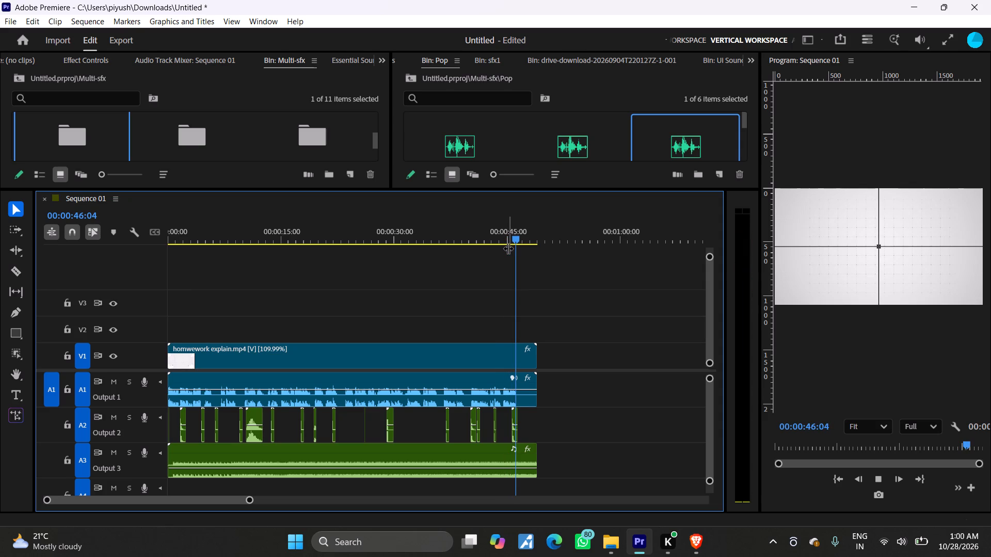
pyautogui.click(514, 410)
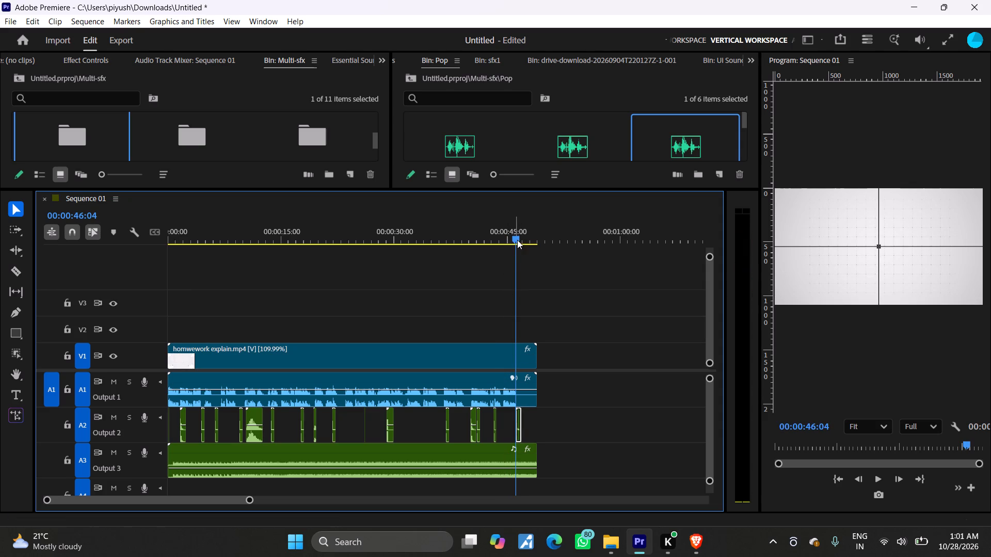
# Play the sequence from about 00:00:34 through the closing logo to check the sound effects.
pyautogui.moveTo(515, 238); pyautogui.dragTo(427, 255)
pyautogui.press('space')
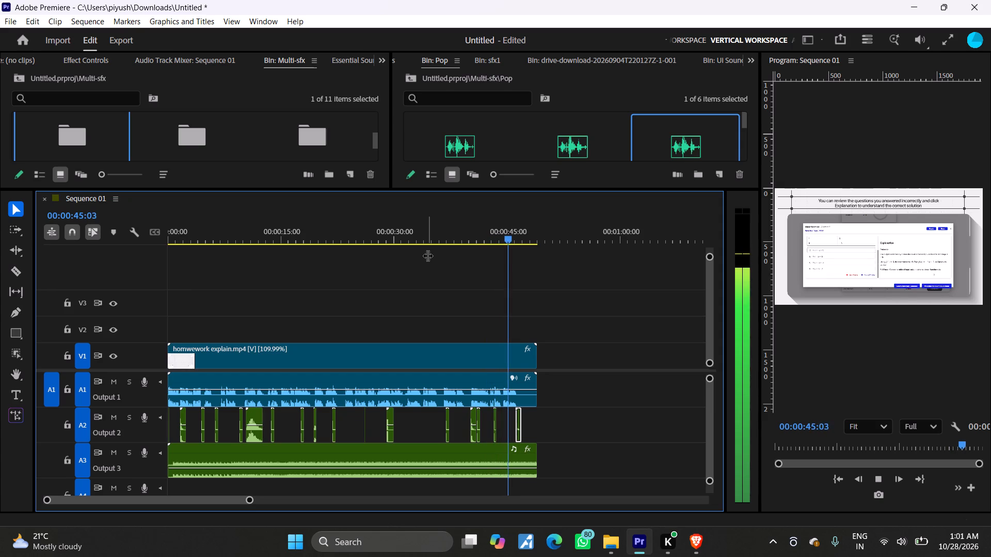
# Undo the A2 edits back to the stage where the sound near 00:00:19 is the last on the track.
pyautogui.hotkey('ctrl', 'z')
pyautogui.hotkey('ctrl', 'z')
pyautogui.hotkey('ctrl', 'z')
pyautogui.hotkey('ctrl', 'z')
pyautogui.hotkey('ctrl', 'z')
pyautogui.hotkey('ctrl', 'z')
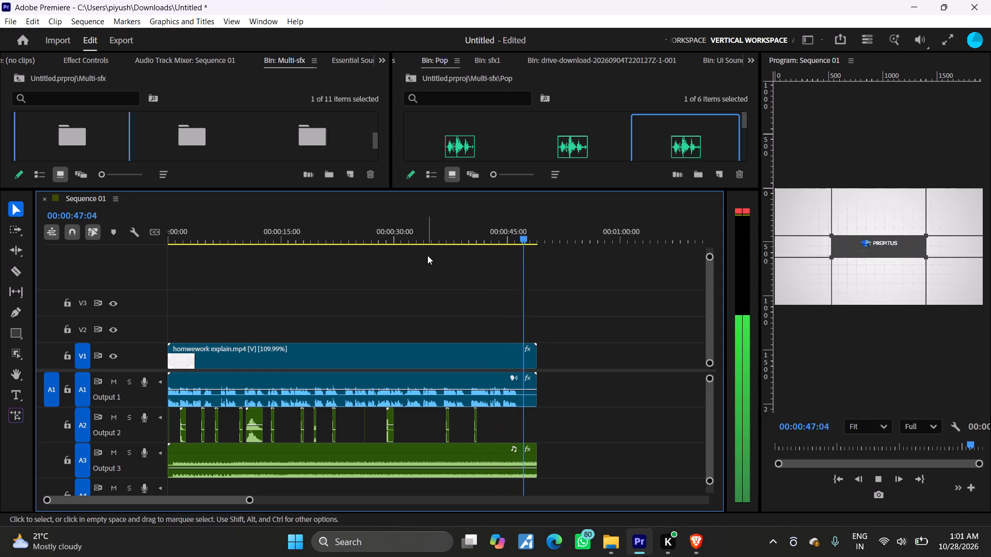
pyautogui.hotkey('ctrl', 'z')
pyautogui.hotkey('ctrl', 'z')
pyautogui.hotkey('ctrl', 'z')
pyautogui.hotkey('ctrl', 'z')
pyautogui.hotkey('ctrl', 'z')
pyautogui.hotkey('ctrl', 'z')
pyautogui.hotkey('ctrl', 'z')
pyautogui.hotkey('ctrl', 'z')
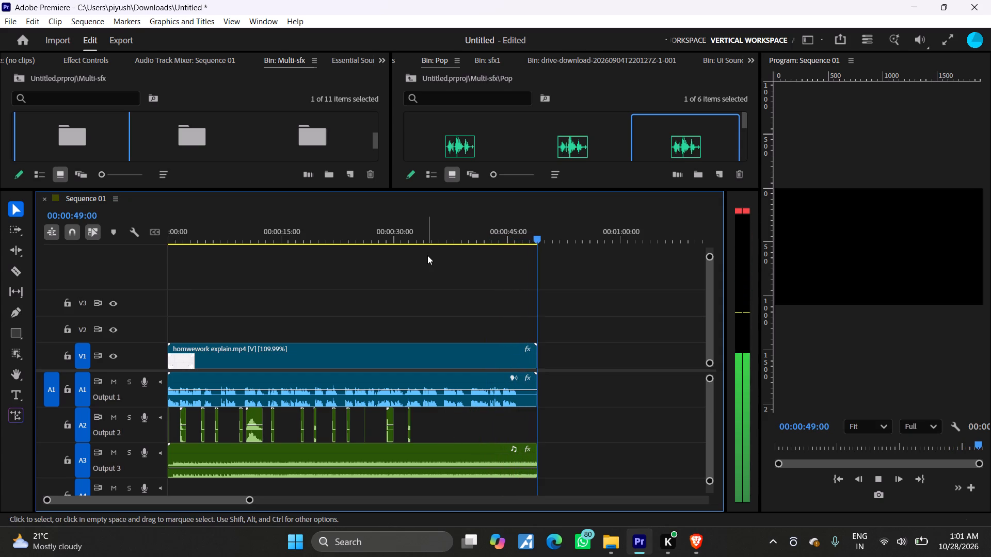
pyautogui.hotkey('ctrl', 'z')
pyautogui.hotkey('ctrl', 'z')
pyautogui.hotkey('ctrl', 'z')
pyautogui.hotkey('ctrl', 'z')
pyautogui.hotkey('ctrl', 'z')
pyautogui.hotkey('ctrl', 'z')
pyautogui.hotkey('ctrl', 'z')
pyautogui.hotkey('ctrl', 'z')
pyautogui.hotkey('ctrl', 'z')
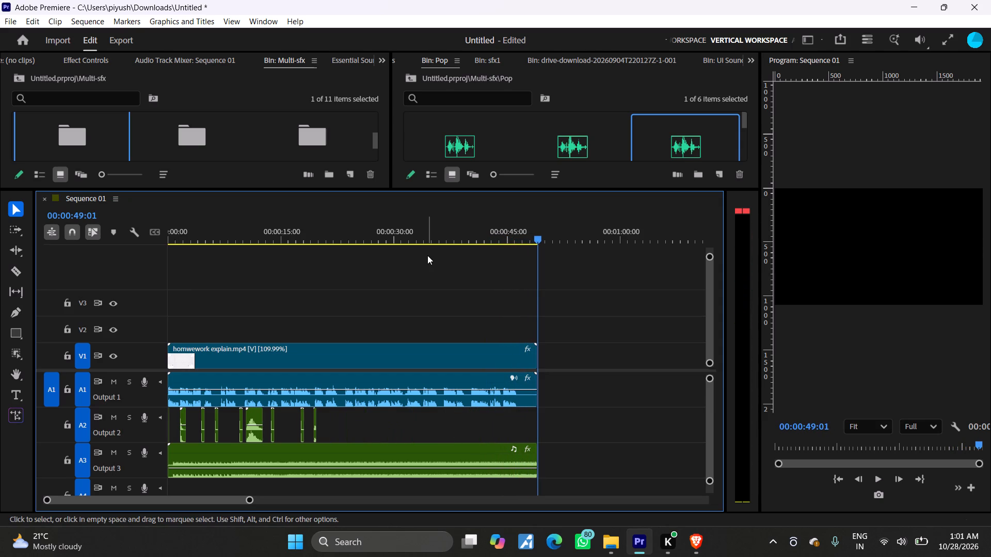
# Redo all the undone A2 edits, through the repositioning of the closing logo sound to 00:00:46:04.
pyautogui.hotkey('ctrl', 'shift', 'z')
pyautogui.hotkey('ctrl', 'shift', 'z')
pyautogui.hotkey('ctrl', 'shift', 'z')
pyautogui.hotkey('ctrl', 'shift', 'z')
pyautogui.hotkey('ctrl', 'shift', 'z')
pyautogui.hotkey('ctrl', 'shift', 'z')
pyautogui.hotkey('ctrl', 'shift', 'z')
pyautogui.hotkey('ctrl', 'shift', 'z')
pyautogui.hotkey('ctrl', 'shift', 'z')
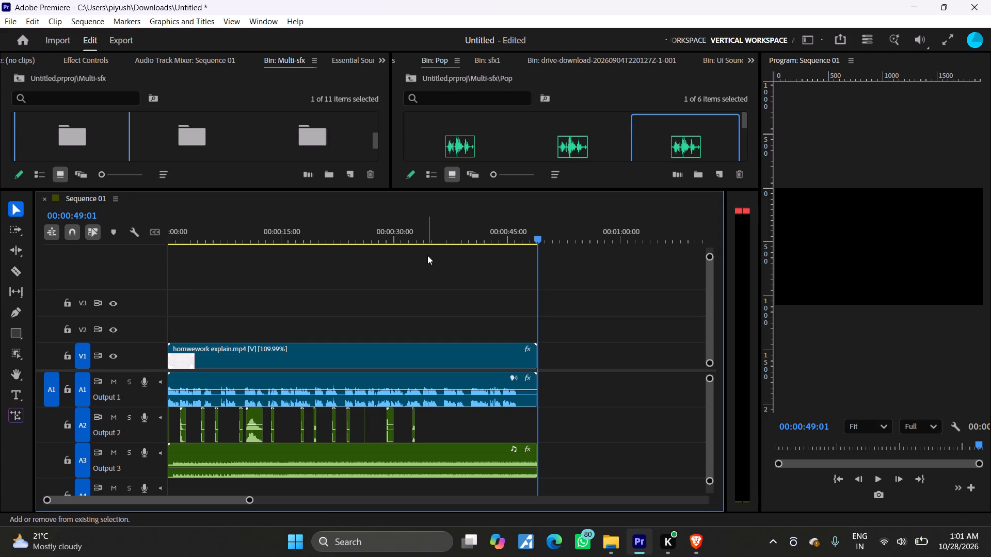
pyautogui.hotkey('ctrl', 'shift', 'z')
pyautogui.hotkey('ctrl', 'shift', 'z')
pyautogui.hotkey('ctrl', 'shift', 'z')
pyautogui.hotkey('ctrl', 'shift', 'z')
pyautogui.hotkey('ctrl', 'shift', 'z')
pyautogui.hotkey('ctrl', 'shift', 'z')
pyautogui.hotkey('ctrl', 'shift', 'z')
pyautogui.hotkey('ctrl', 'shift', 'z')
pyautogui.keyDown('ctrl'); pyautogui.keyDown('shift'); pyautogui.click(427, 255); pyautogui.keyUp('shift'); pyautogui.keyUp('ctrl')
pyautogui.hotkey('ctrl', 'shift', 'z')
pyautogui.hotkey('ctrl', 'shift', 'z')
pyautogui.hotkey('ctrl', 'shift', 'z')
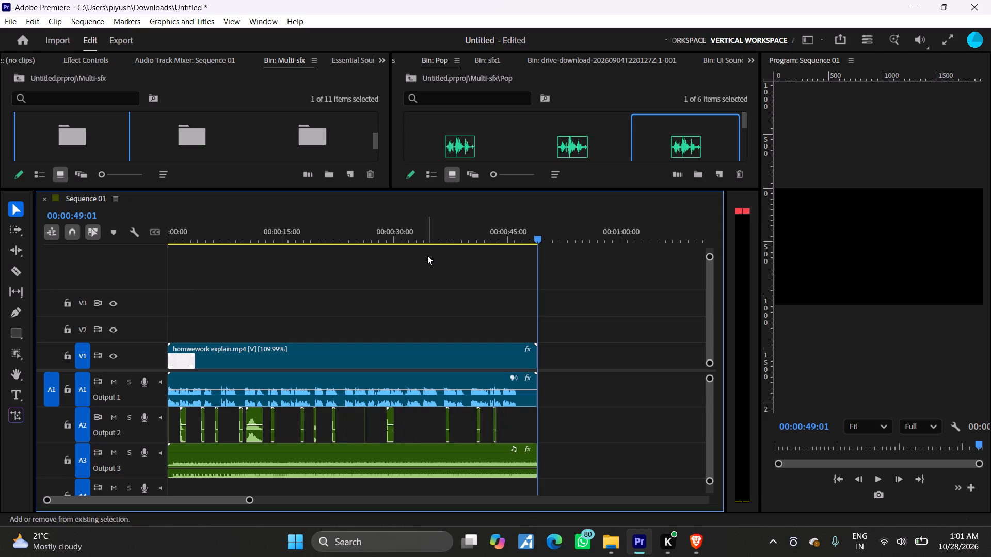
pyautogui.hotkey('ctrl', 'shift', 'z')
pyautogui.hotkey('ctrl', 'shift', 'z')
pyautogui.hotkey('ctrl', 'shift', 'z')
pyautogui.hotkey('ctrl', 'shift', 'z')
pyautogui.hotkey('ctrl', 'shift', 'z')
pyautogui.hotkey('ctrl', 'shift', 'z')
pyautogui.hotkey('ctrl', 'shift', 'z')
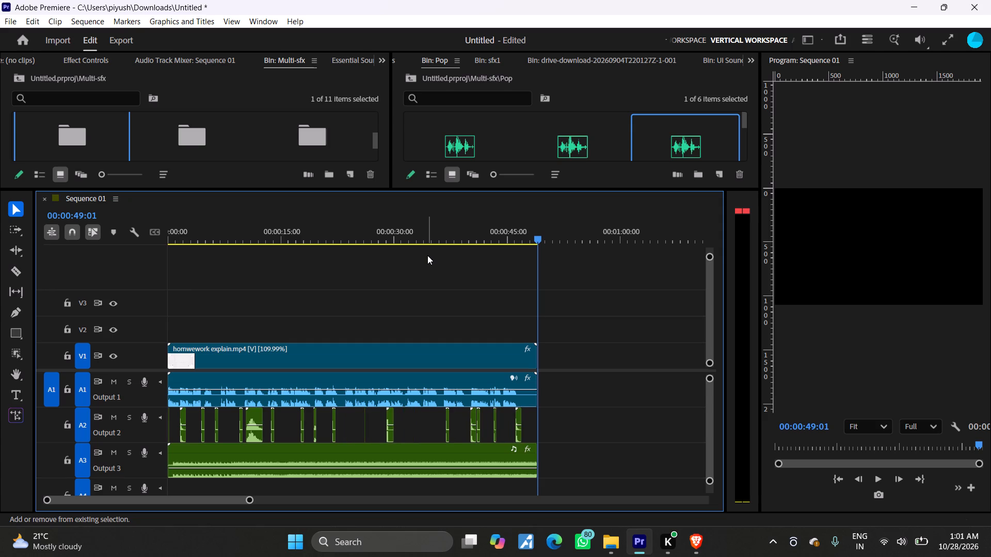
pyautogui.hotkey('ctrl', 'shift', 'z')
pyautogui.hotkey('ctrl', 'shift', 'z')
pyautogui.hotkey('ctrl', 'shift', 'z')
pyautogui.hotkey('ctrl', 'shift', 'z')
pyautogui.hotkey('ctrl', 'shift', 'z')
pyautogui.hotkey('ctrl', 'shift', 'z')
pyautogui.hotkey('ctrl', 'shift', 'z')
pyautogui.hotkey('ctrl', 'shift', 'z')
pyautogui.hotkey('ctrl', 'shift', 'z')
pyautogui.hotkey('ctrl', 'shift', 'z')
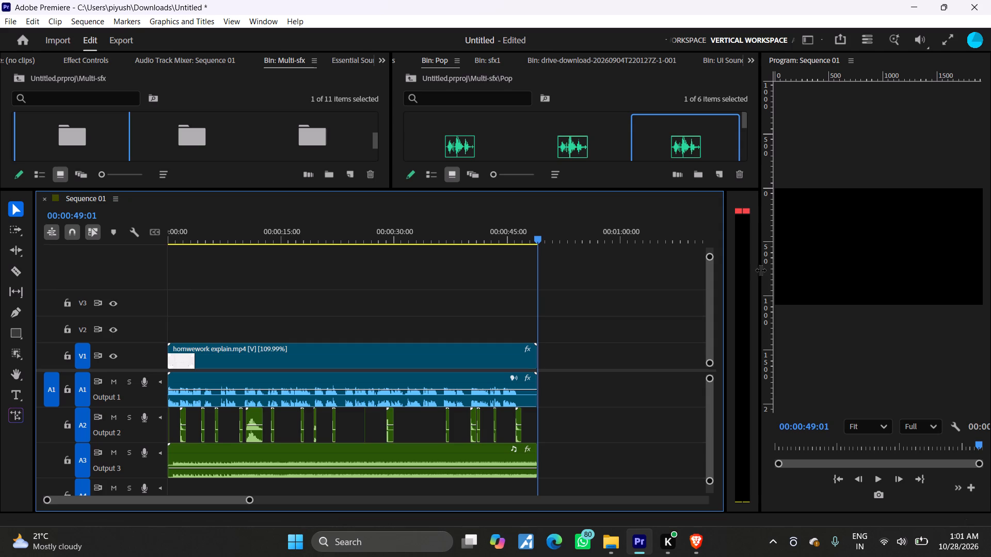
# Enlarge the program preview and play the sequence from 00:00:35:07 to 00:00:44:16 to check the sounds against the video.
pyautogui.moveTo(760, 270); pyautogui.dragTo(654, 263)
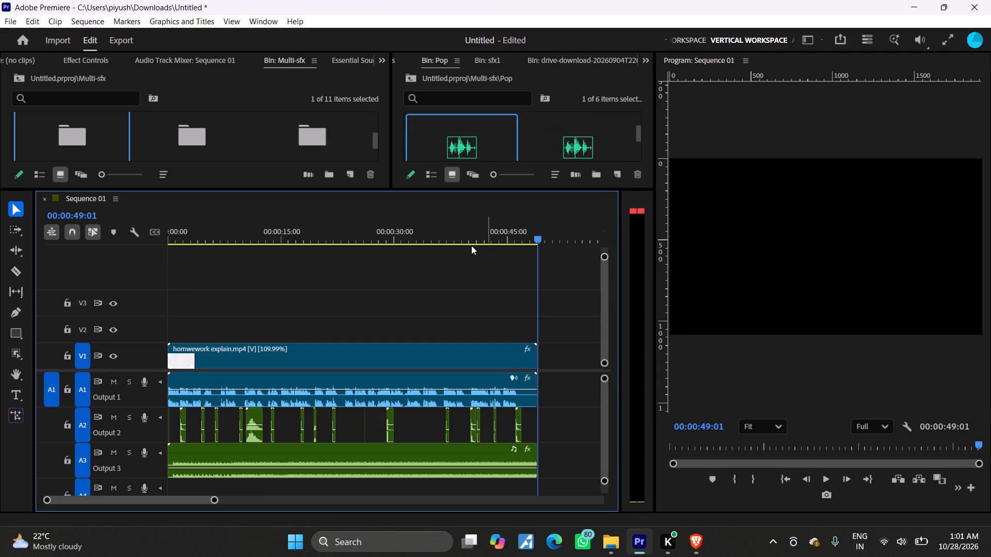
pyautogui.moveTo(505, 233); pyautogui.dragTo(436, 238)
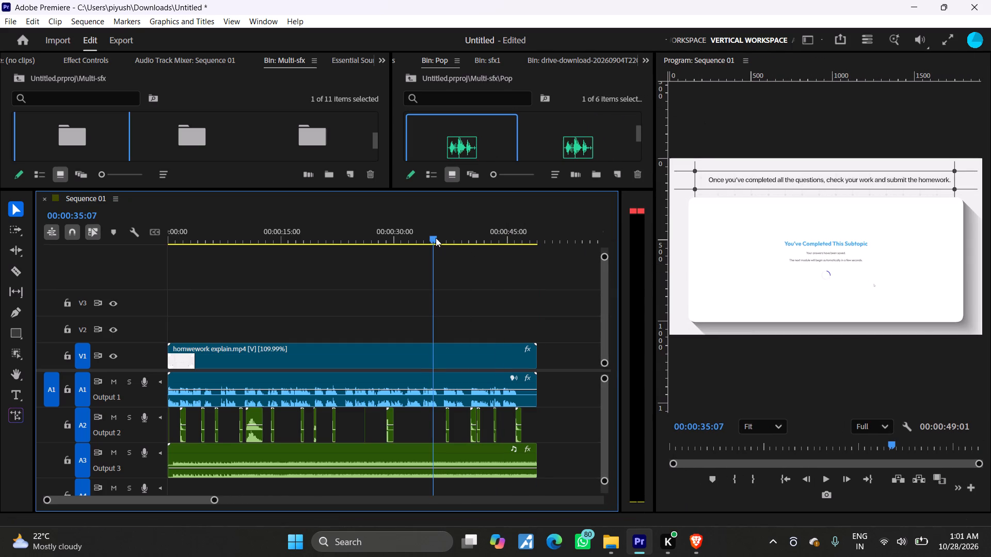
pyautogui.press('space')
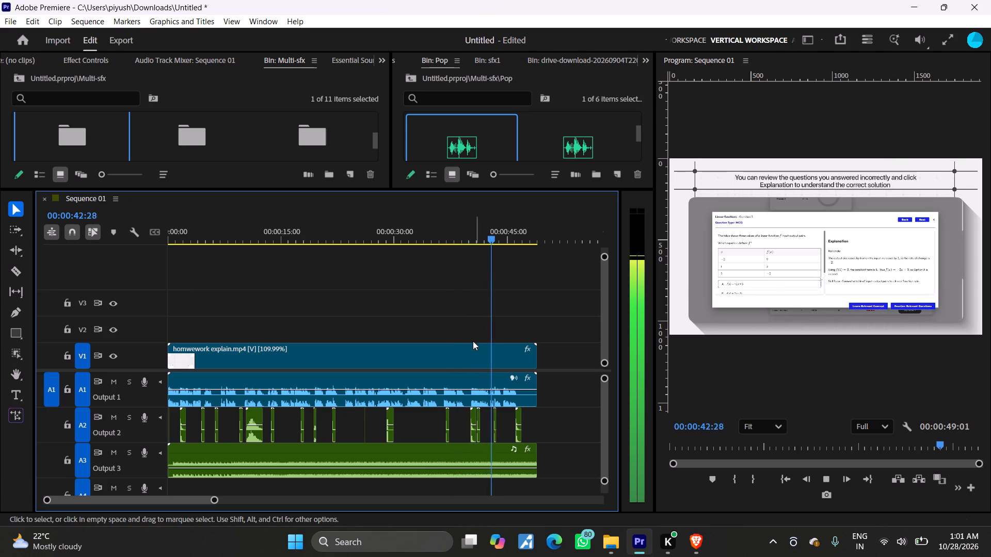
pyautogui.press('space')
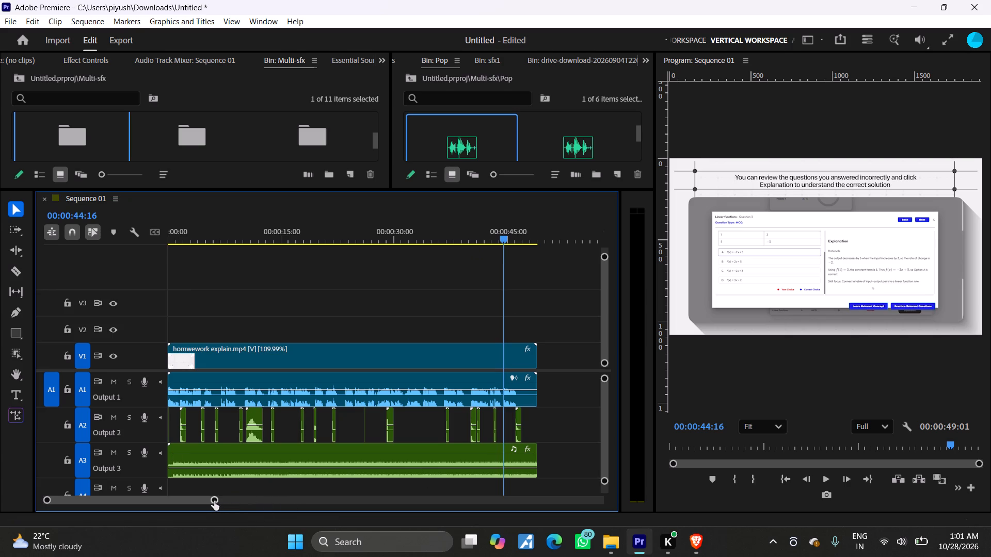
# Review the A2 sounds from 00:00:39:24 to 00:00:41:07 up close and delete the Click (1).wav clip at 00:00:40:06.
pyautogui.moveTo(214, 501); pyautogui.dragTo(123, 517)
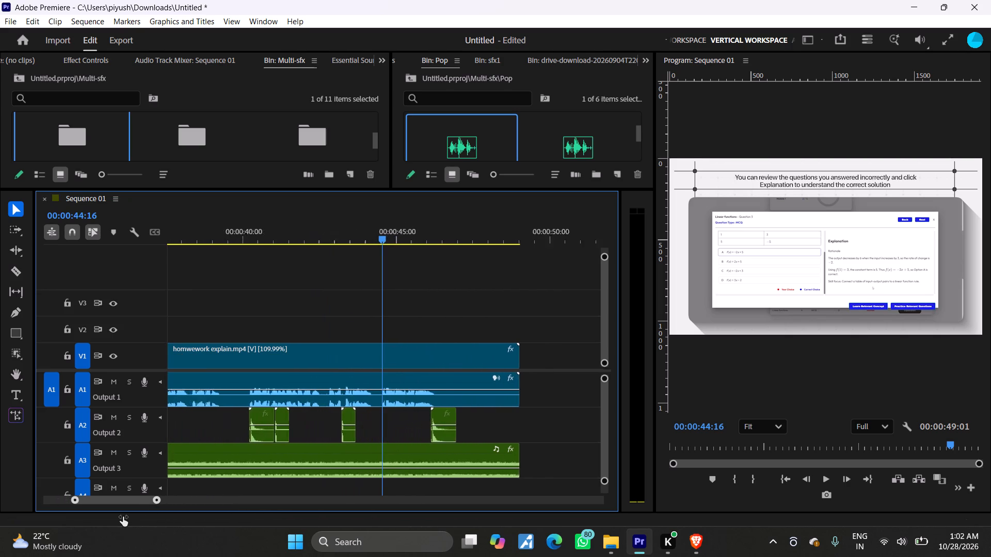
pyautogui.moveTo(123, 517); pyautogui.dragTo(120, 517)
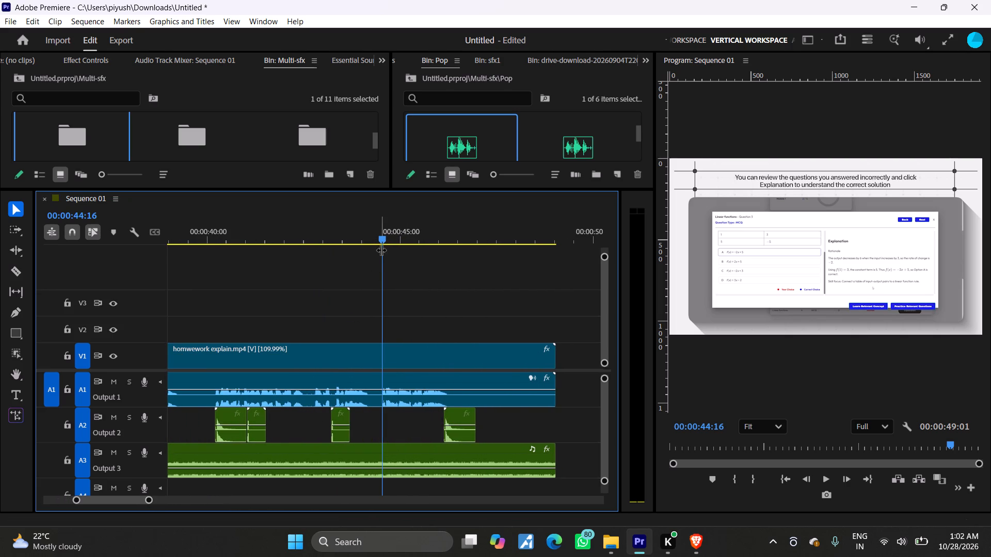
pyautogui.moveTo(380, 241); pyautogui.dragTo(198, 260)
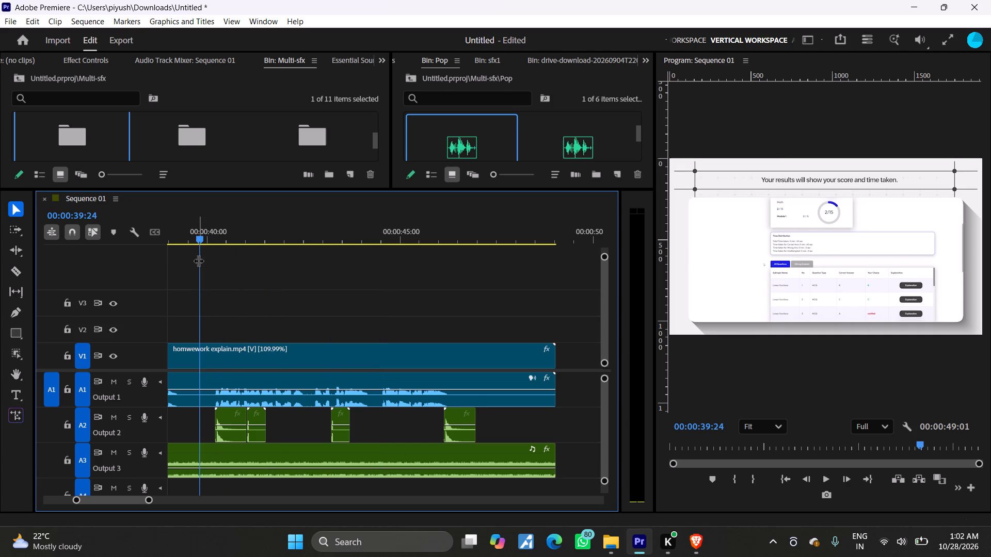
pyautogui.press('space')
pyautogui.press('space')
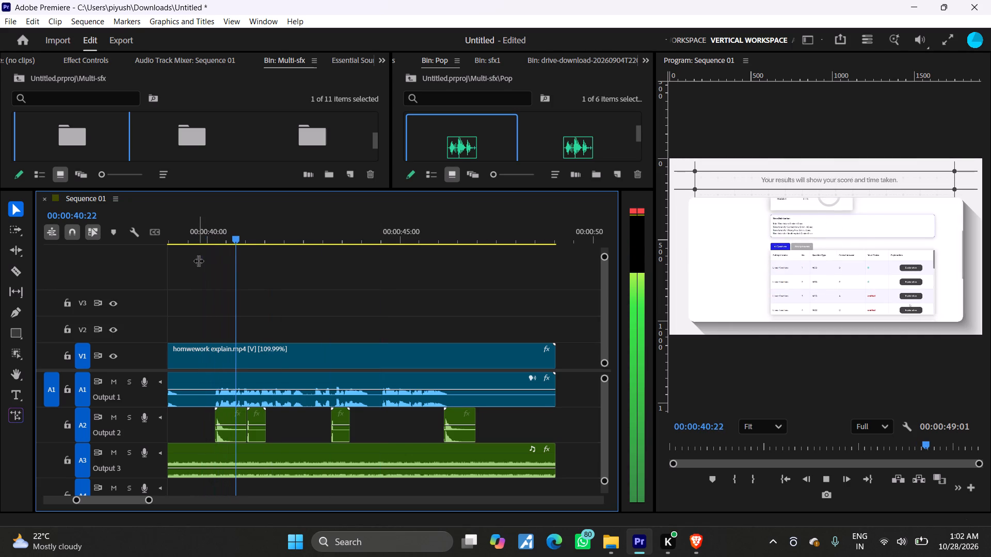
pyautogui.press('space')
pyautogui.press('space')
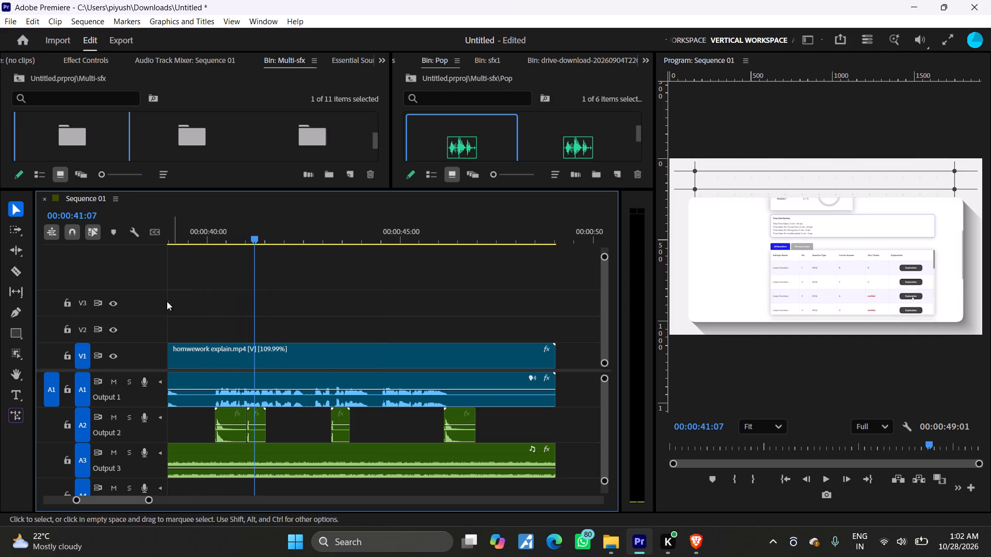
pyautogui.click(232, 416)
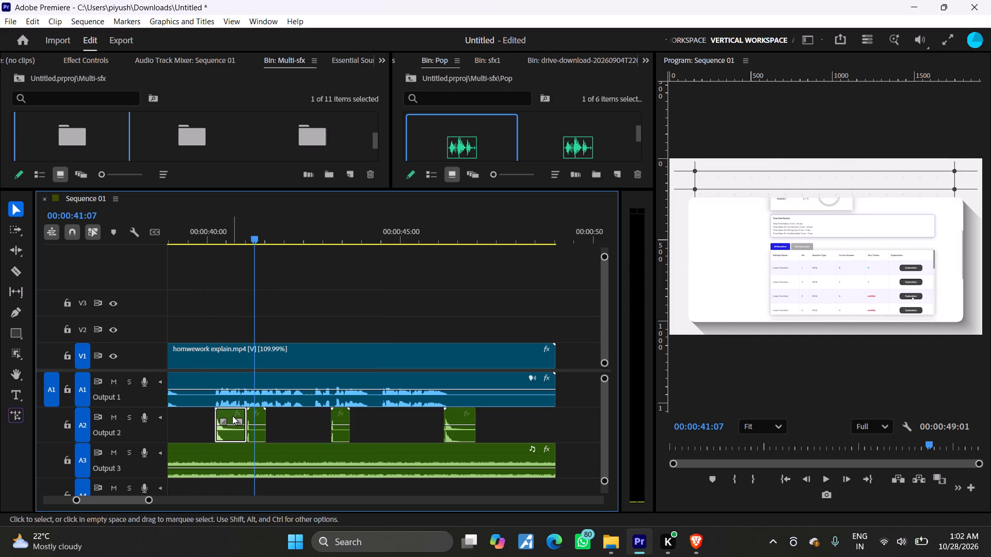
pyautogui.press('Delete')
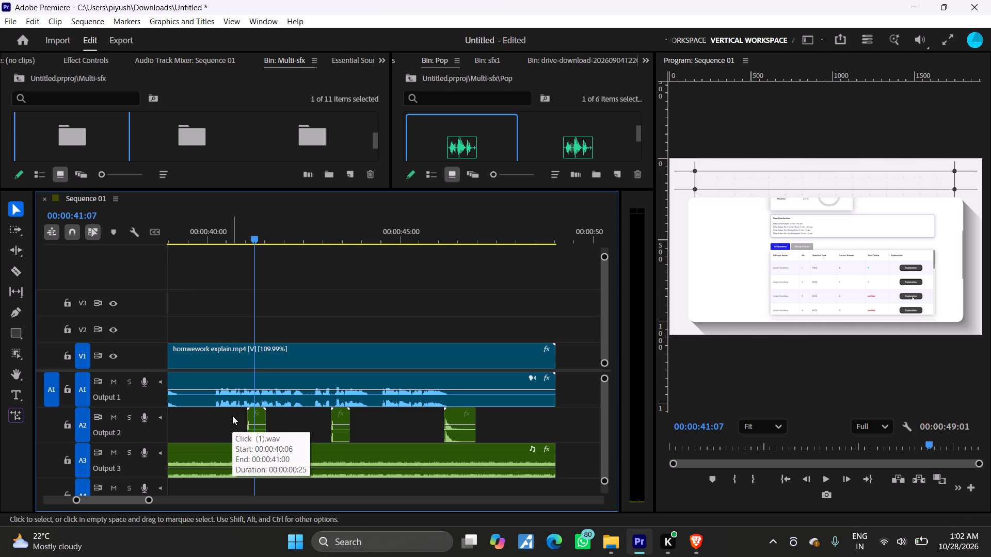
# Review the sound effects by playing the part leading up to 00:00:33:12 and the part from about 00:00:04 to 00:00:20:24.
pyautogui.moveTo(253, 240); pyautogui.dragTo(99, 253)
pyautogui.press('space')
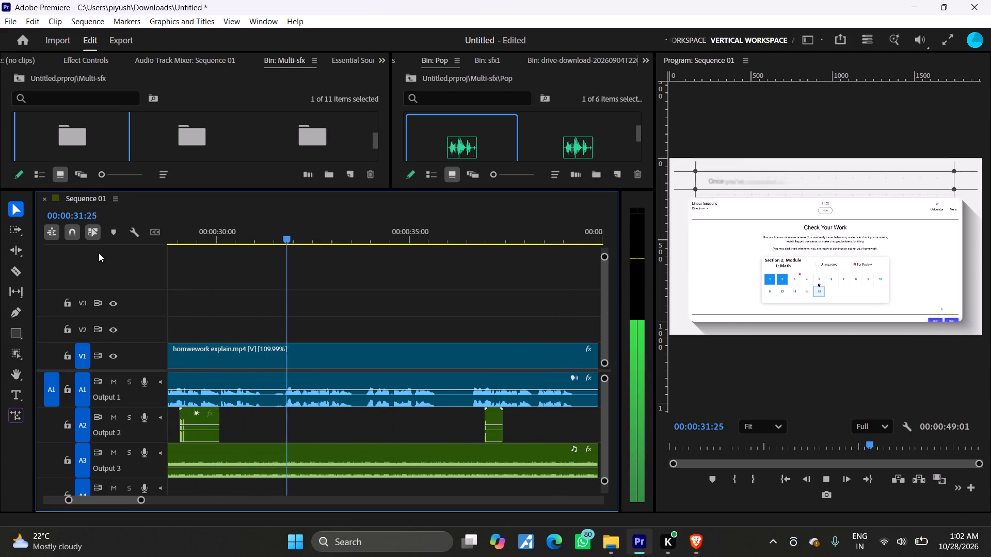
pyautogui.press('space')
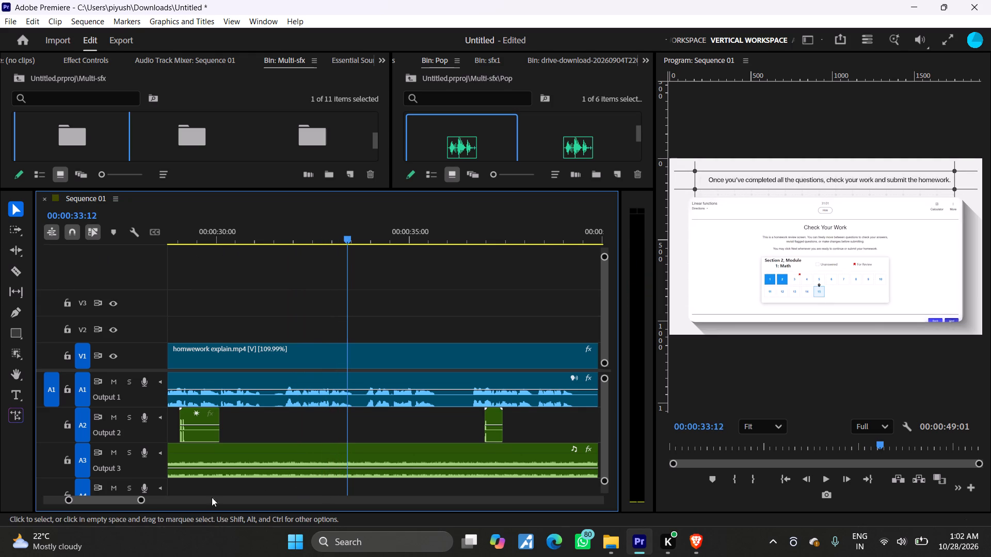
pyautogui.moveTo(142, 498); pyautogui.dragTo(381, 556)
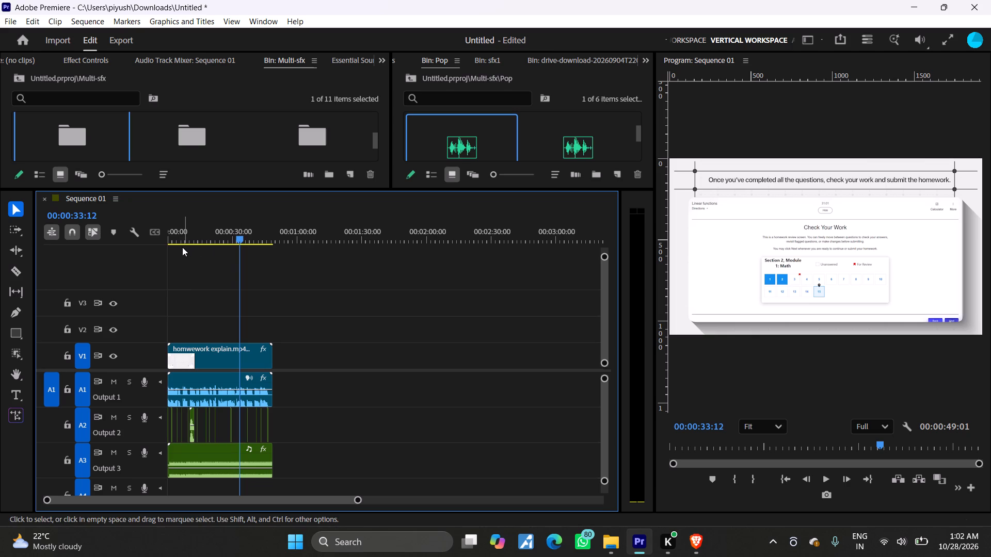
pyautogui.moveTo(186, 237); pyautogui.dragTo(176, 236)
pyautogui.press('space')
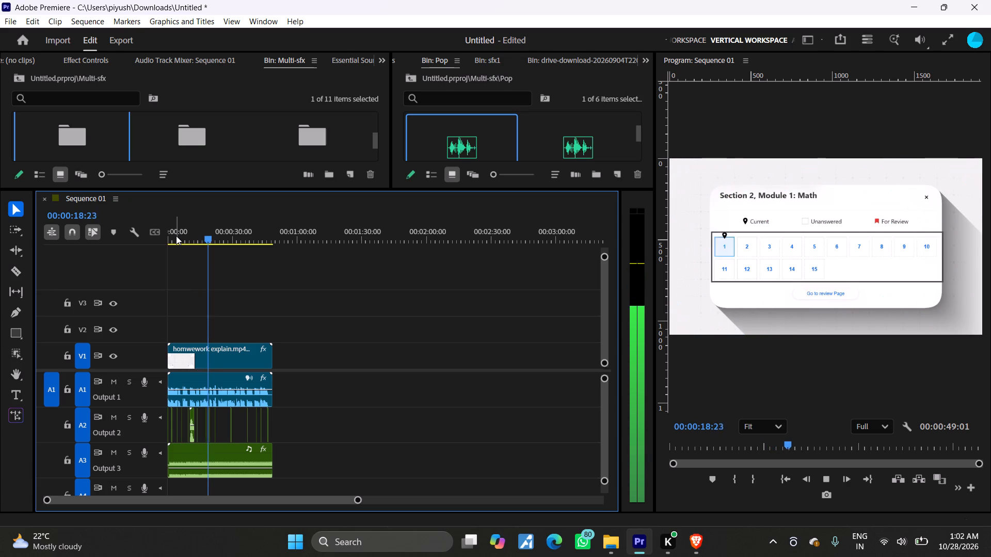
pyautogui.press('space')
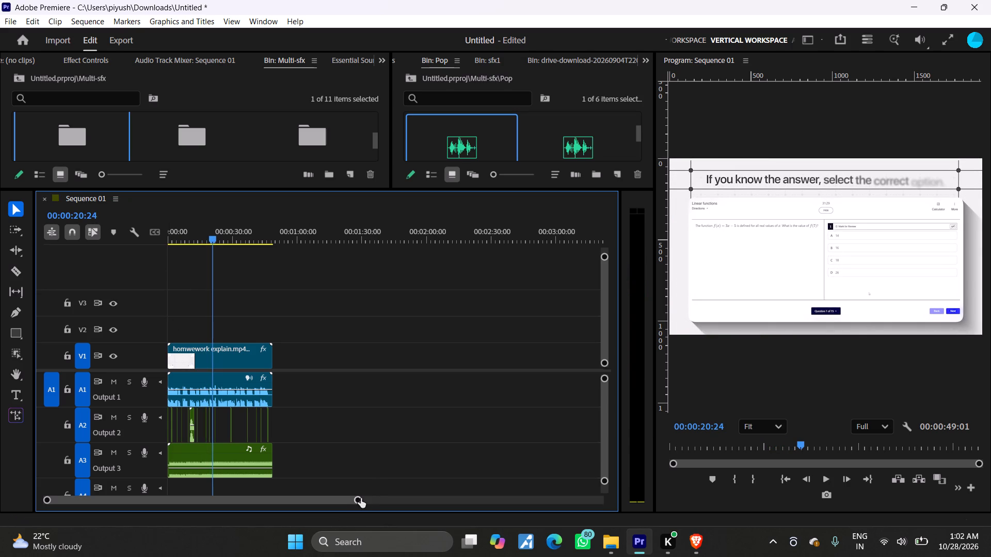
# Review the sounds around 00:00:18:26 and copy the A2 click clip at about 00:00:19:10 to 00:00:32:12 on A2.
pyautogui.moveTo(361, 498); pyautogui.dragTo(129, 493)
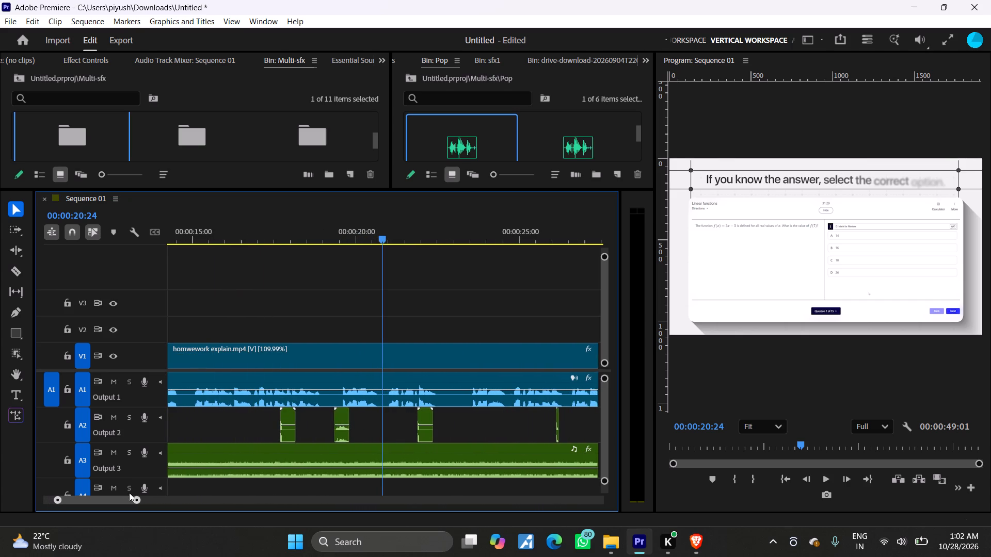
pyautogui.moveTo(378, 238); pyautogui.dragTo(313, 244)
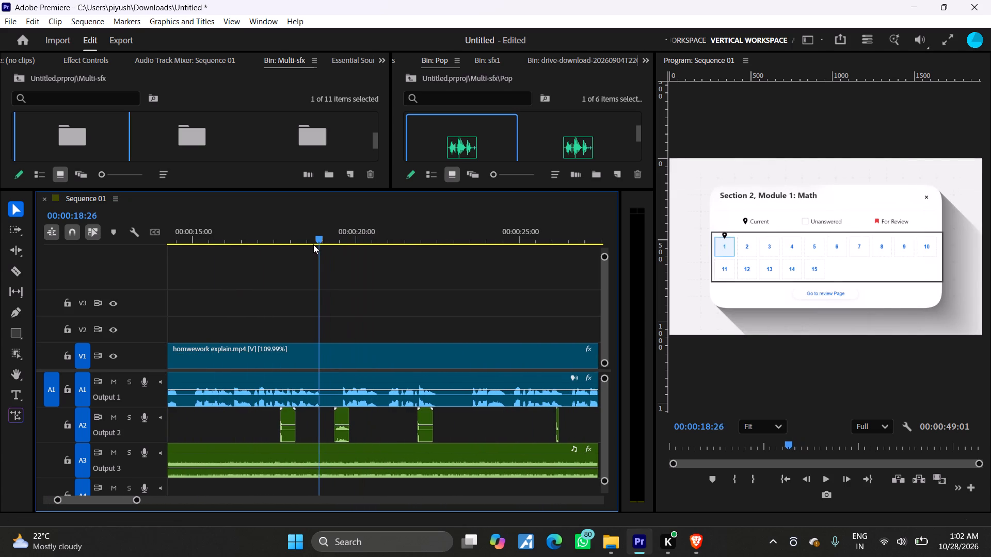
pyautogui.moveTo(313, 244); pyautogui.dragTo(313, 244)
pyautogui.press('space')
pyautogui.press('space')
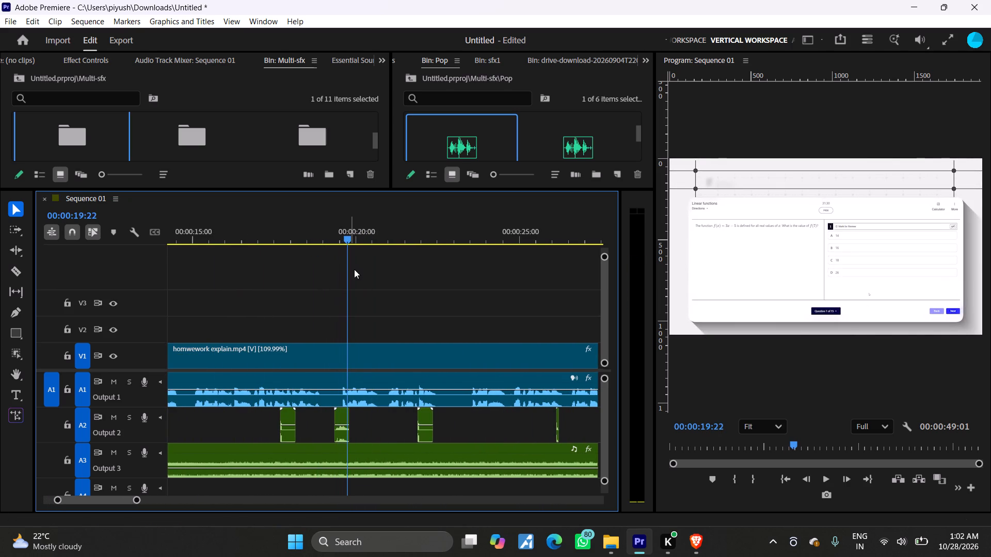
pyautogui.click(341, 413)
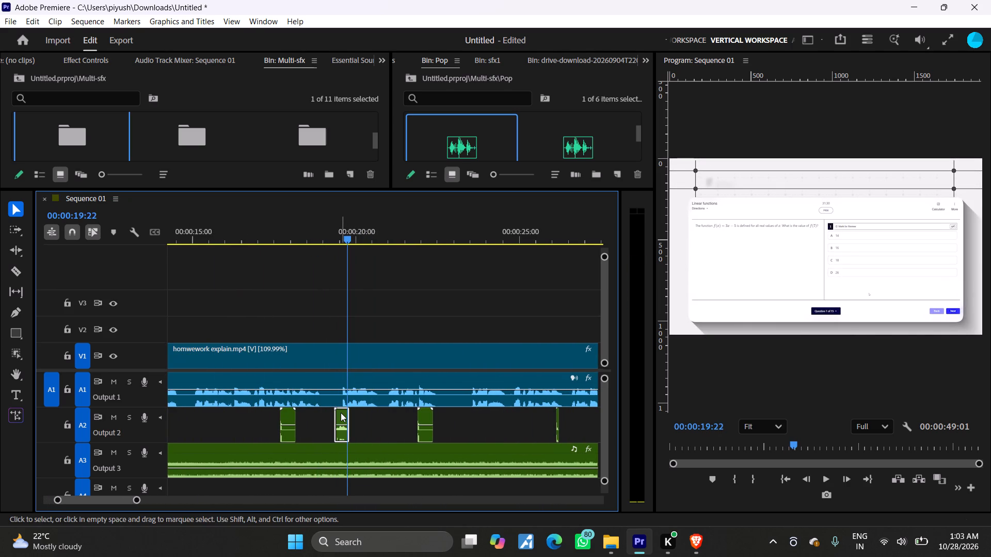
pyautogui.keyDown('alt'); pyautogui.moveTo(341, 413); pyautogui.dragTo(601, 435); pyautogui.keyUp('alt')
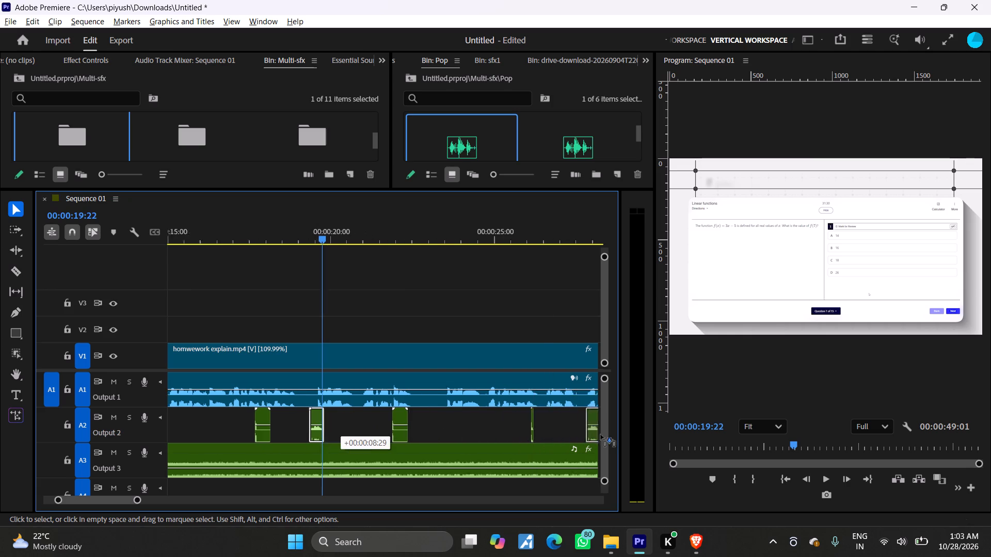
pyautogui.keyDown('alt'); pyautogui.moveTo(601, 435); pyautogui.dragTo(596, 425); pyautogui.keyUp('alt')
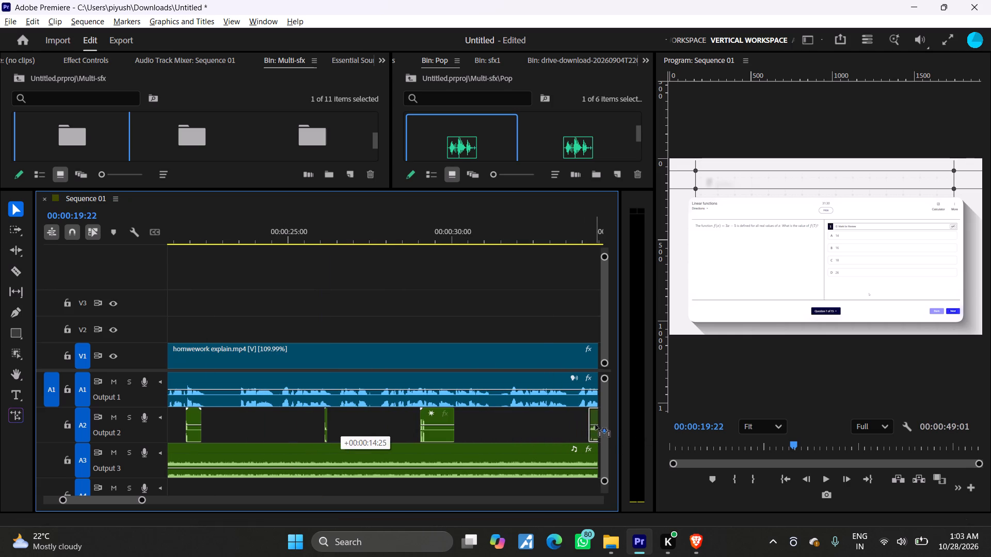
pyautogui.keyDown('alt'); pyautogui.moveTo(596, 425); pyautogui.dragTo(545, 430); pyautogui.keyUp('alt')
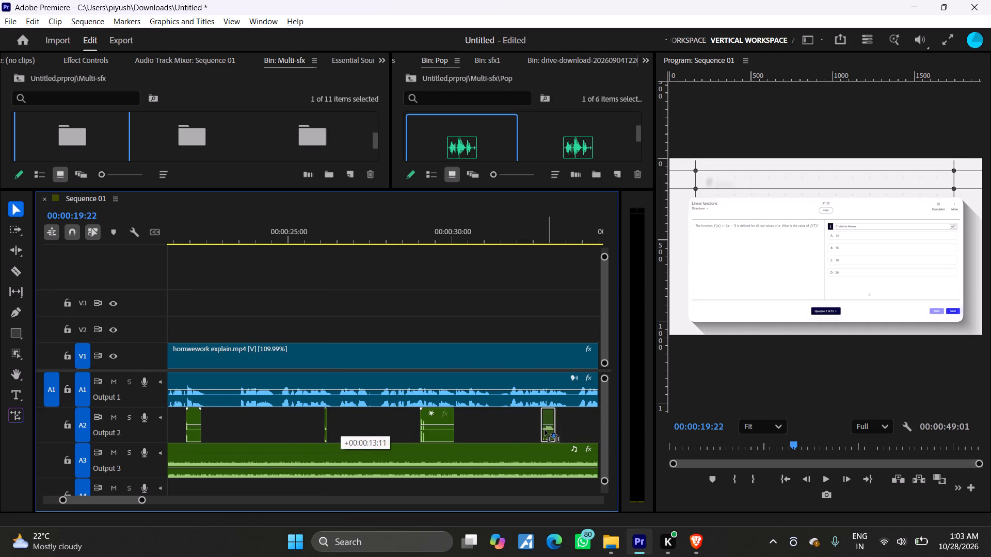
pyautogui.keyDown('alt'); pyautogui.moveTo(545, 430); pyautogui.dragTo(537, 429); pyautogui.keyUp('alt')
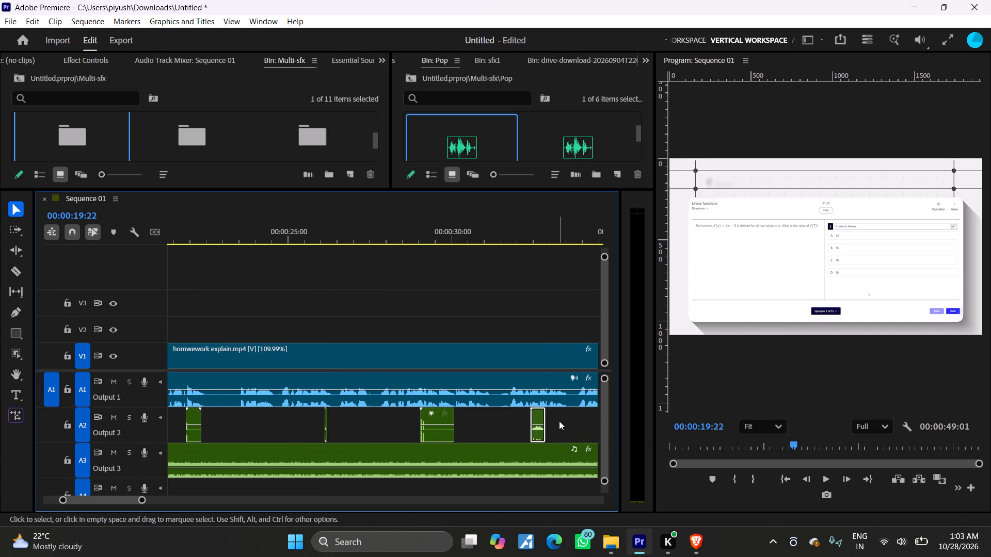
# Open the A2 click clip at 00:00:32:12 in the source view.
pyautogui.click(538, 416)
pyautogui.keyDown('alt'); pyautogui.doubleClick(543, 418); pyautogui.keyUp('alt')
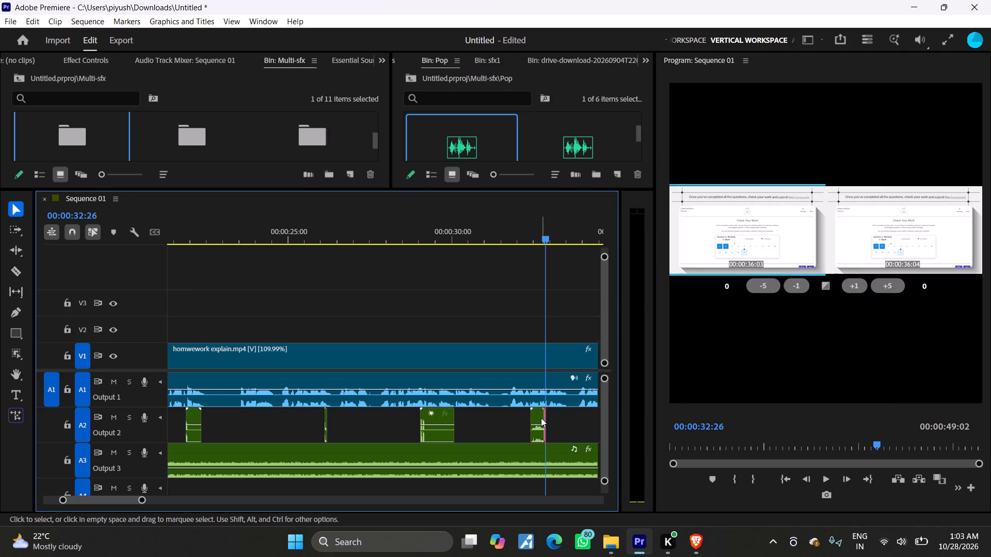
pyautogui.click(577, 425)
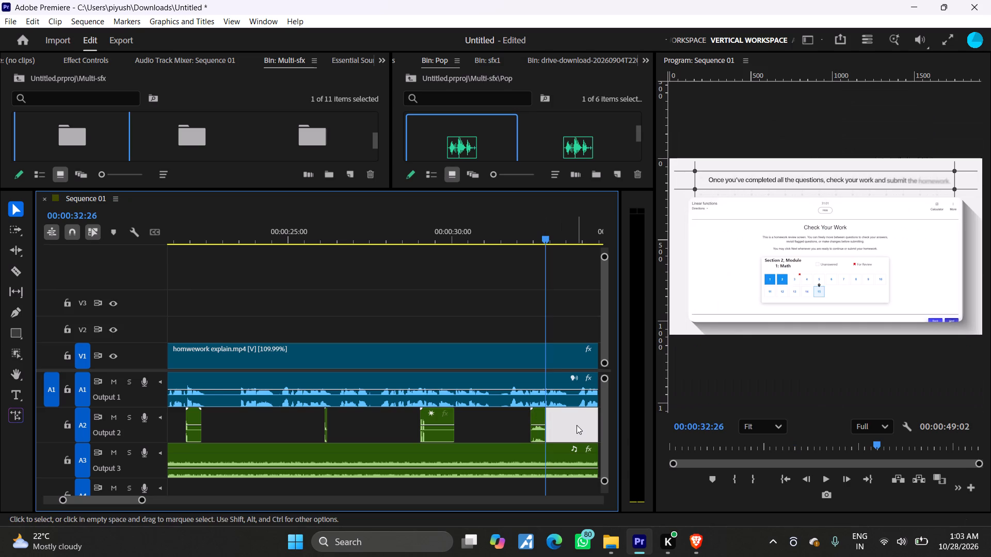
pyautogui.click(514, 428)
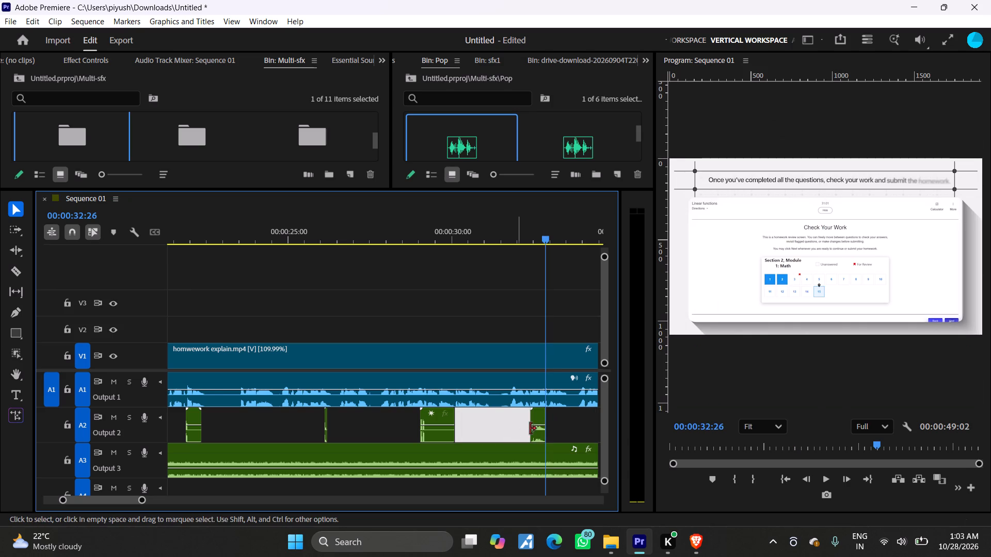
pyautogui.click(563, 431)
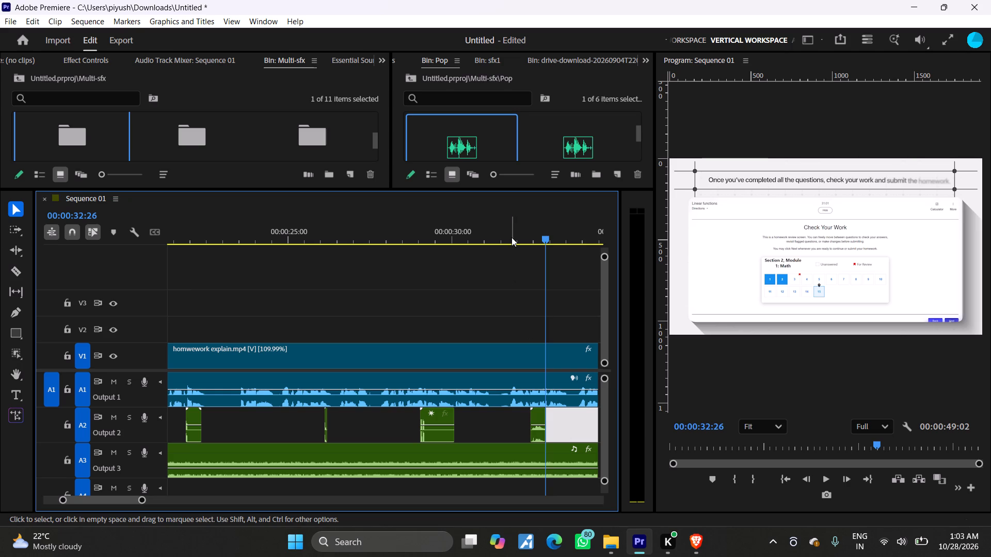
pyautogui.click(514, 214)
pyautogui.click(514, 214)
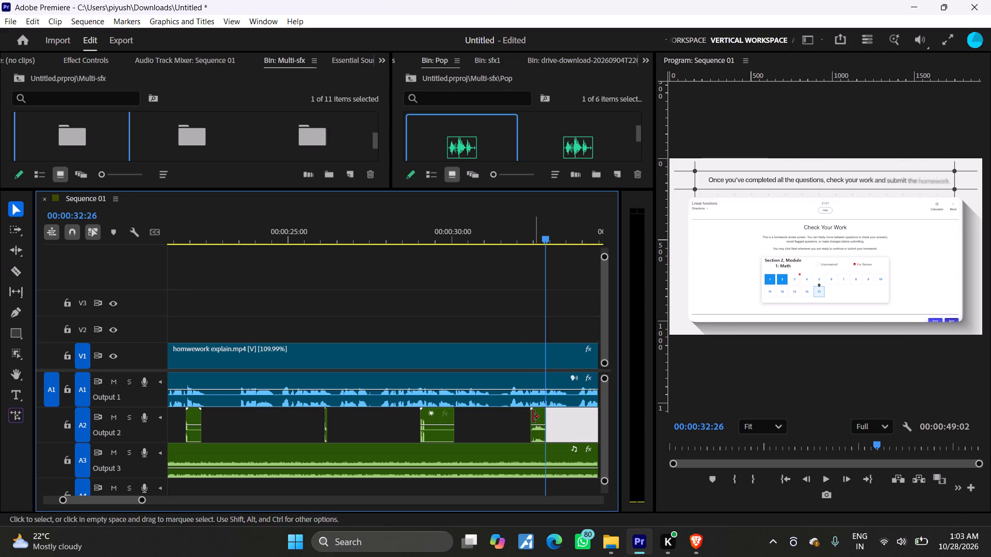
pyautogui.keyDown('alt'); pyautogui.doubleClick(536, 415); pyautogui.keyUp('alt')
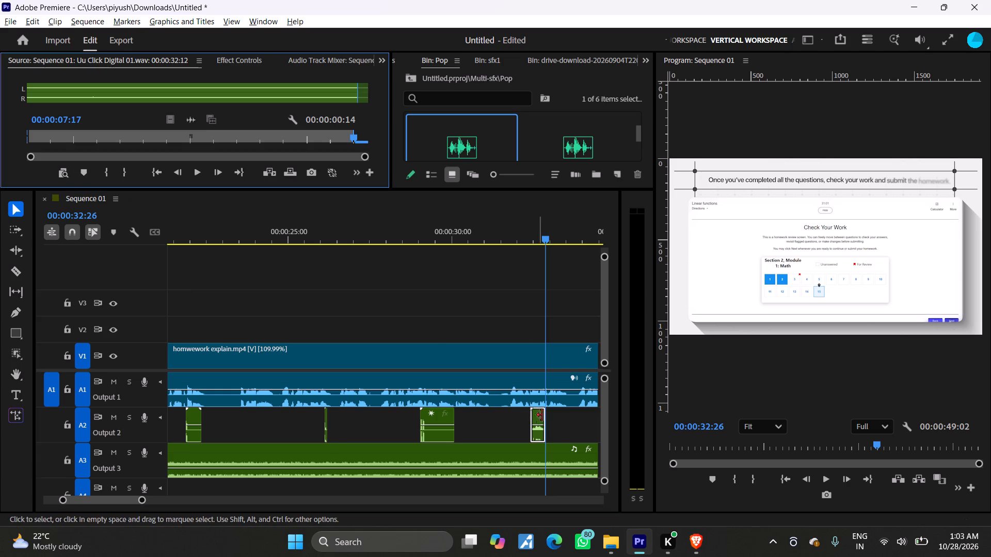
# Copy the Uu Click Digital 01.wav clip from 00:00:32:12 to about 00:00:45:02 on A2 and check the frame at 00:00:45:06.
pyautogui.keyDown('alt'); pyautogui.moveTo(537, 419); pyautogui.dragTo(361, 448); pyautogui.keyUp('alt')
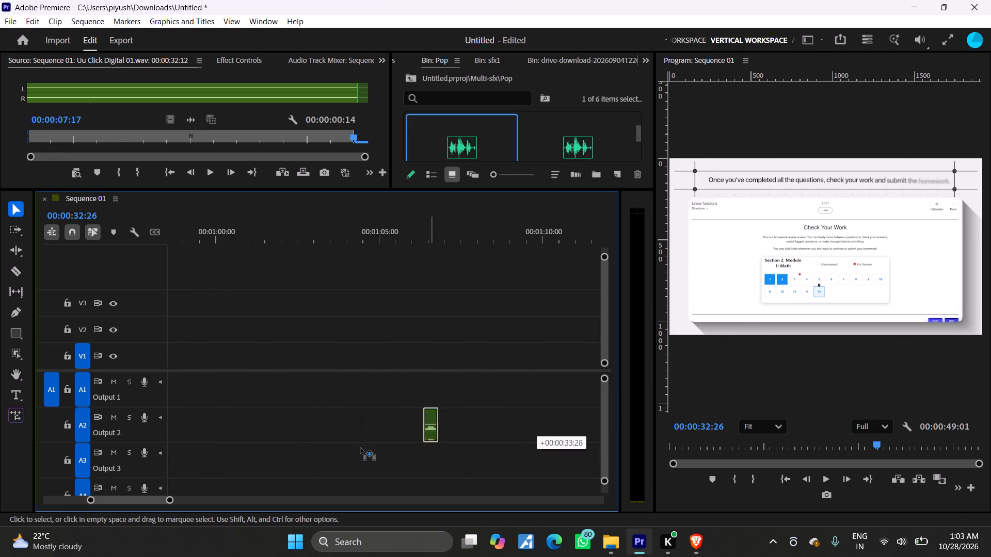
pyautogui.keyDown('alt'); pyautogui.moveTo(361, 448); pyautogui.dragTo(536, 415); pyautogui.keyUp('alt')
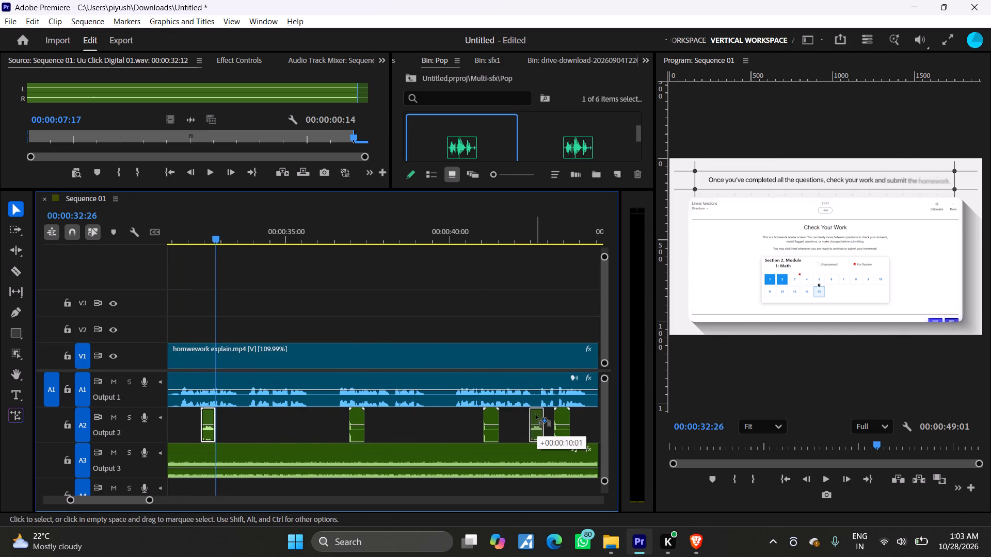
pyautogui.keyDown('alt'); pyautogui.moveTo(536, 415); pyautogui.dragTo(590, 423); pyautogui.keyUp('alt')
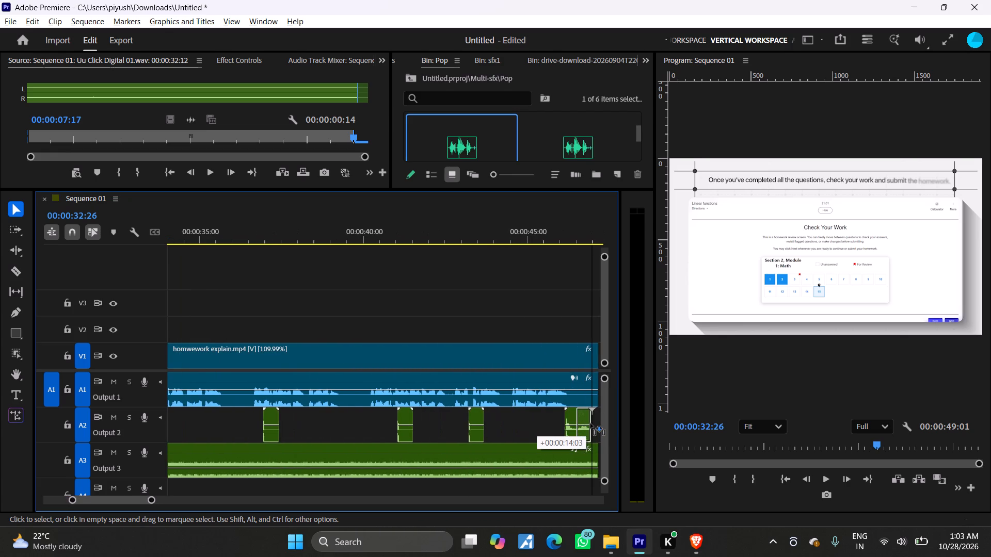
pyautogui.keyDown('alt'); pyautogui.moveTo(590, 423); pyautogui.dragTo(327, 416); pyautogui.keyUp('alt')
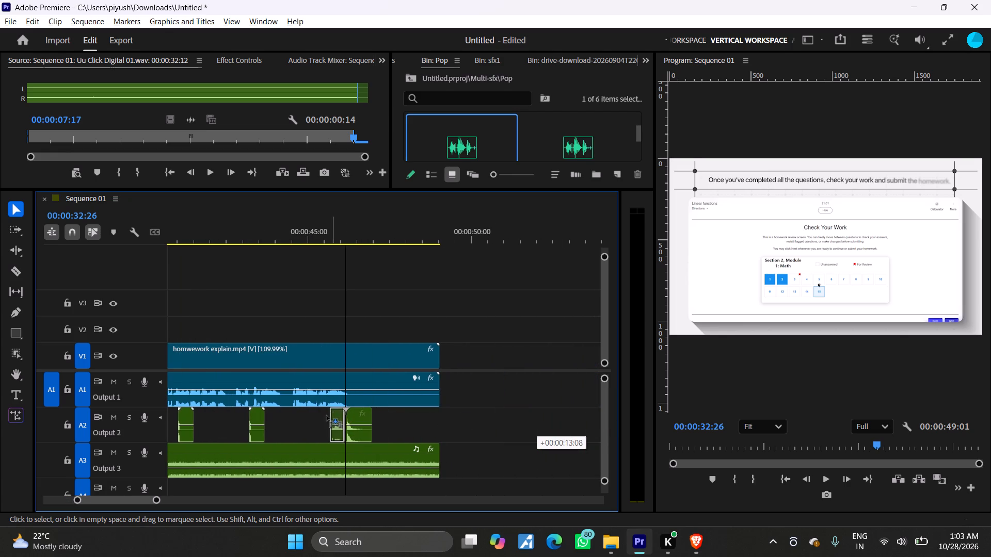
pyautogui.keyDown('alt'); pyautogui.moveTo(327, 416); pyautogui.dragTo(317, 421); pyautogui.keyUp('alt')
pyautogui.moveTo(365, 237); pyautogui.dragTo(316, 278)
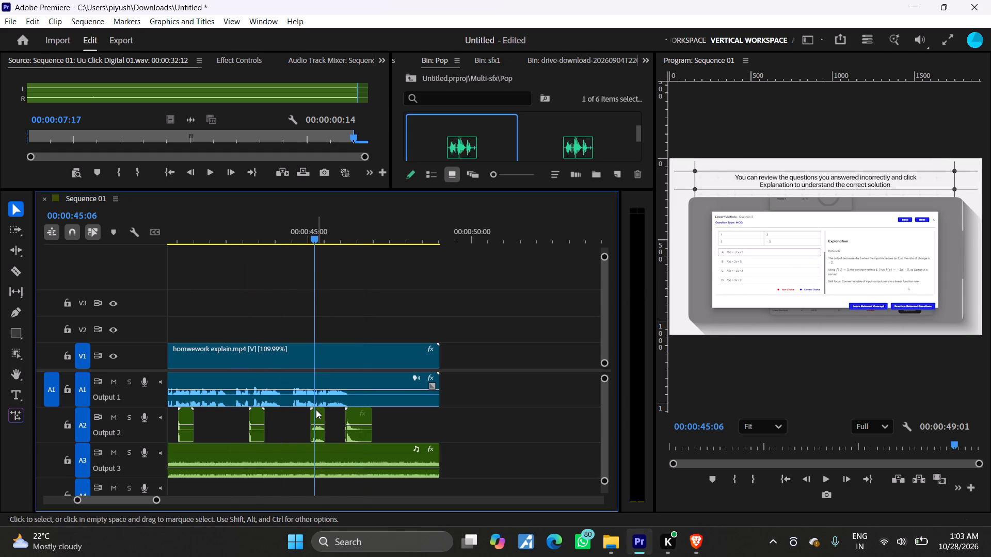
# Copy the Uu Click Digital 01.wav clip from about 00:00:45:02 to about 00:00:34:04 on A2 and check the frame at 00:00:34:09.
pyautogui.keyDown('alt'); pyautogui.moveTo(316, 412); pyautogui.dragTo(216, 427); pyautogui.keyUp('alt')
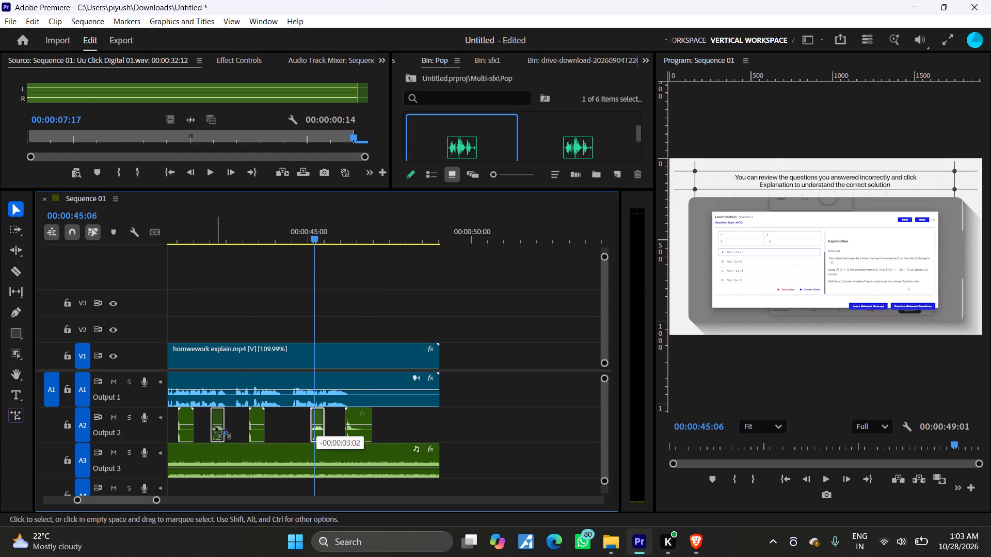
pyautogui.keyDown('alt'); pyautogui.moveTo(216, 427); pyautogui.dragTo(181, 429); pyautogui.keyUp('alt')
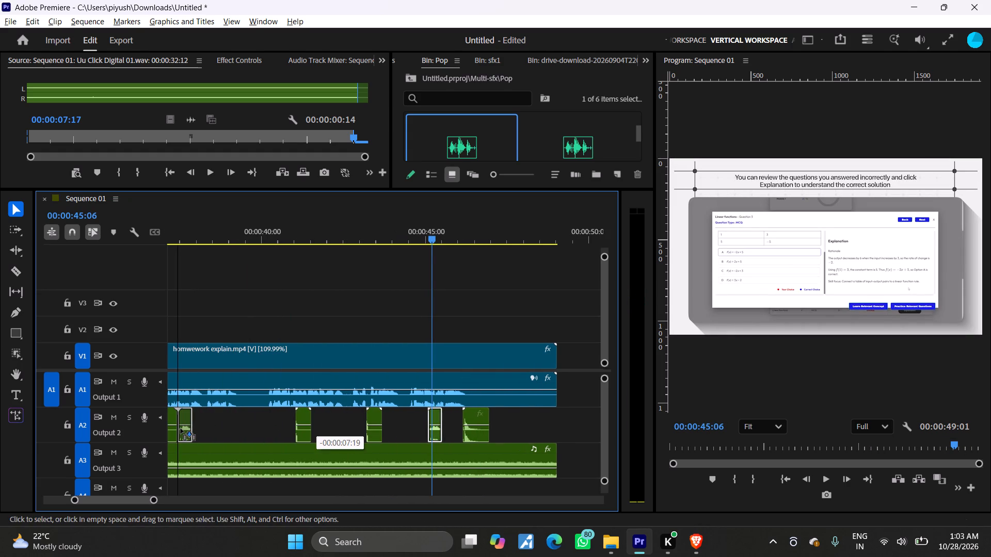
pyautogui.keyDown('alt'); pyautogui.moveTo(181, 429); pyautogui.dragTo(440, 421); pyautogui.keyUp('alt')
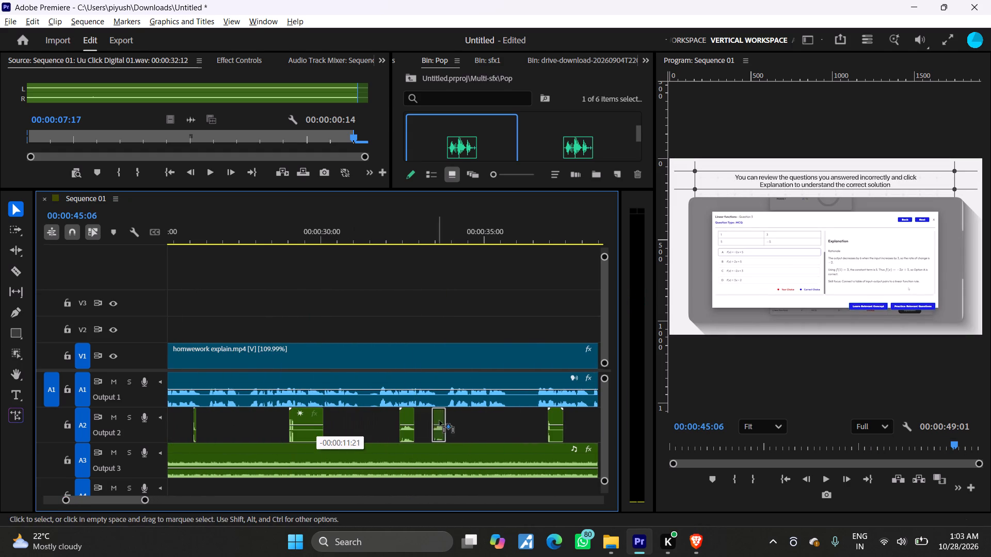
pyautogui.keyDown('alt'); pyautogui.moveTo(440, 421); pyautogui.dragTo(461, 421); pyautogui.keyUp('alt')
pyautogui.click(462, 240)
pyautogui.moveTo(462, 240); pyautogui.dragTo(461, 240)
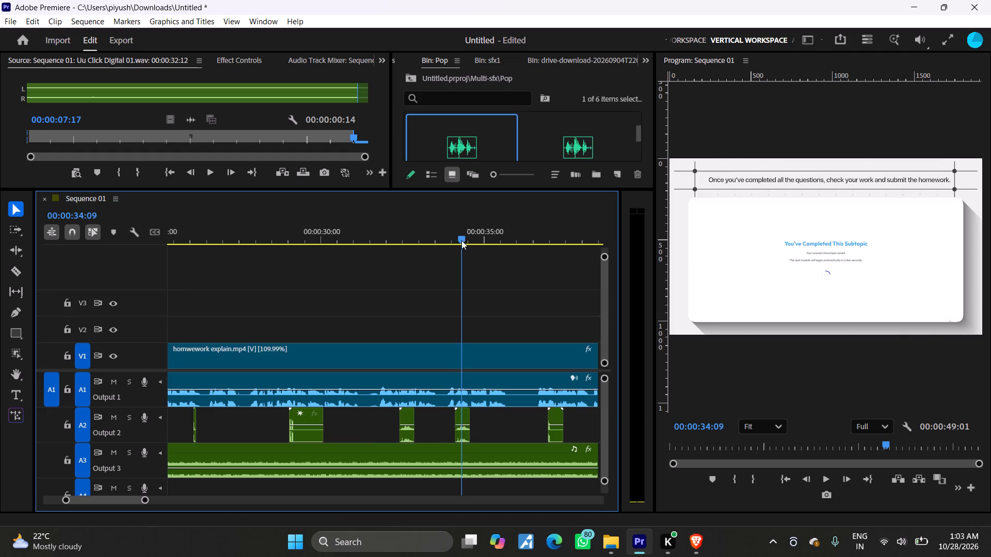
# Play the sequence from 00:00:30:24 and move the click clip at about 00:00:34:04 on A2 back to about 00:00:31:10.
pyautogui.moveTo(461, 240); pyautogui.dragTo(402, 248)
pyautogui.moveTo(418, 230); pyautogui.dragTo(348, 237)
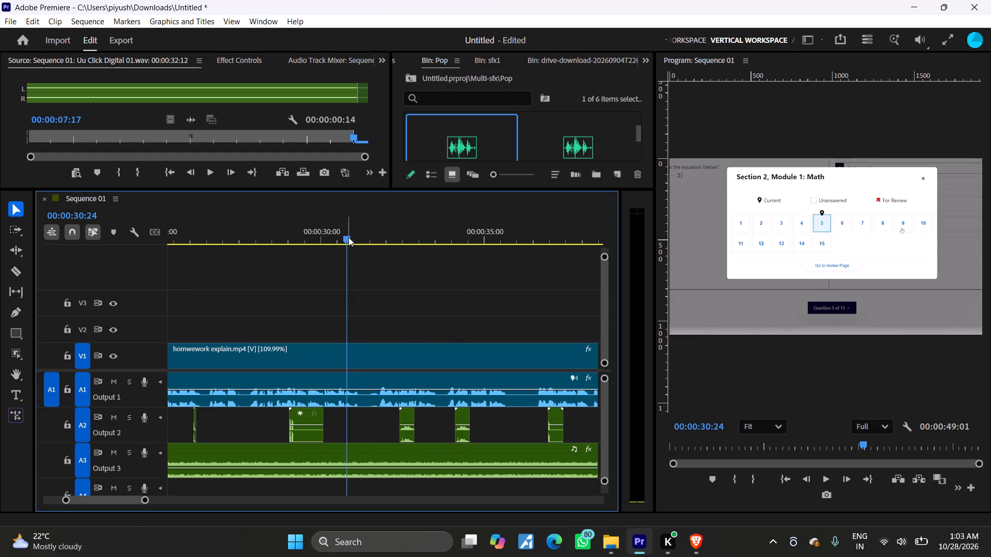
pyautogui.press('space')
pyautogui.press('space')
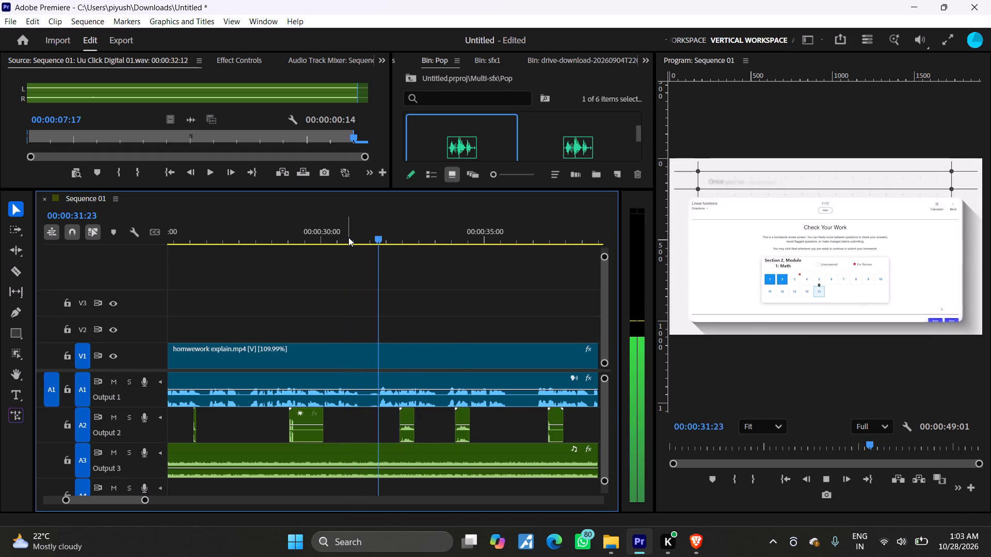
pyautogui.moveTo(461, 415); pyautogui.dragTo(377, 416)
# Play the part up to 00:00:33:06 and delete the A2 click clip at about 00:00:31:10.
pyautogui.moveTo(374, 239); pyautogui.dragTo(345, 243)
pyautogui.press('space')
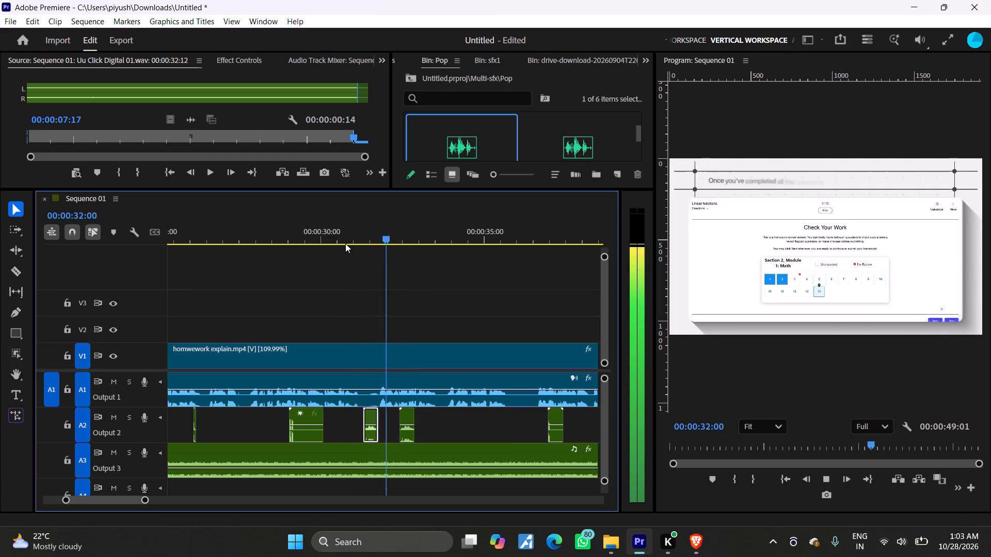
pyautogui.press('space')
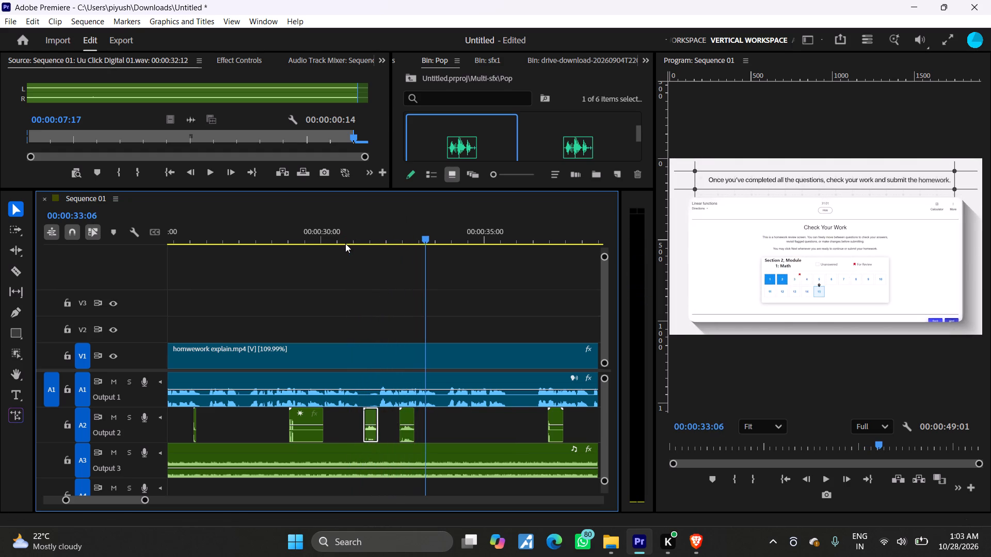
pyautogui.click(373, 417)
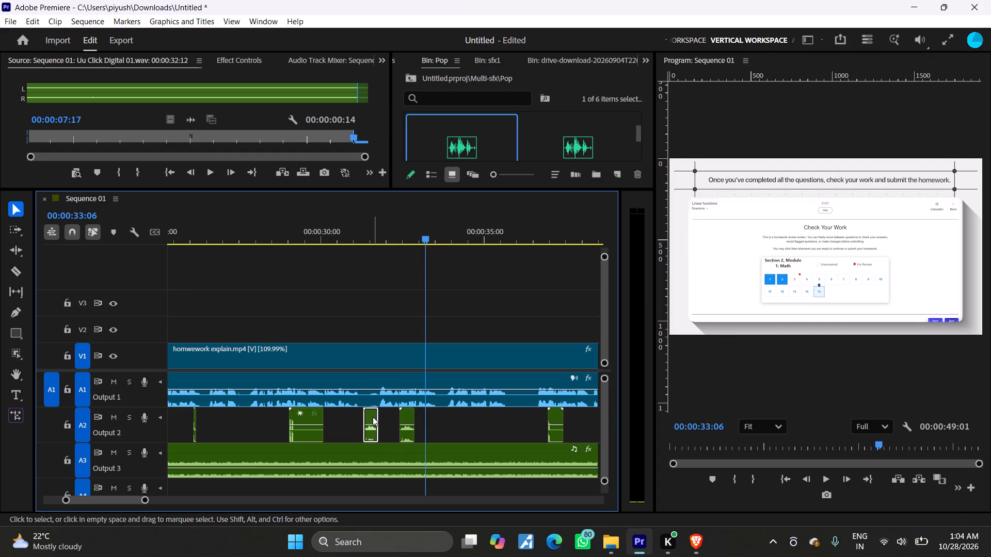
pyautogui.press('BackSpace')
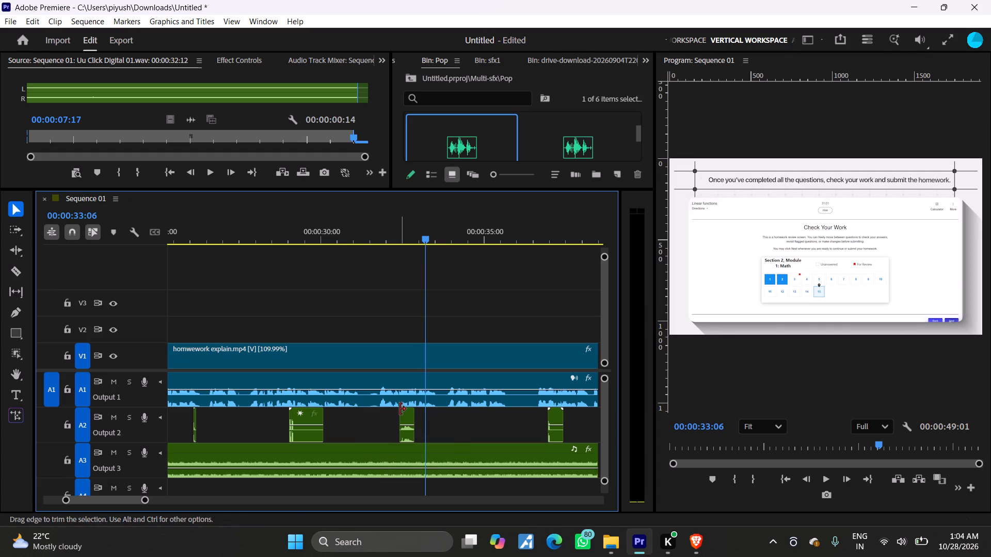
# Move the A2 click clip at 00:00:32:12 to 00:00:31:19, check it in playback from 00:00:28:04, and shift it to 00:00:31:10.
pyautogui.moveTo(406, 419); pyautogui.dragTo(381, 416)
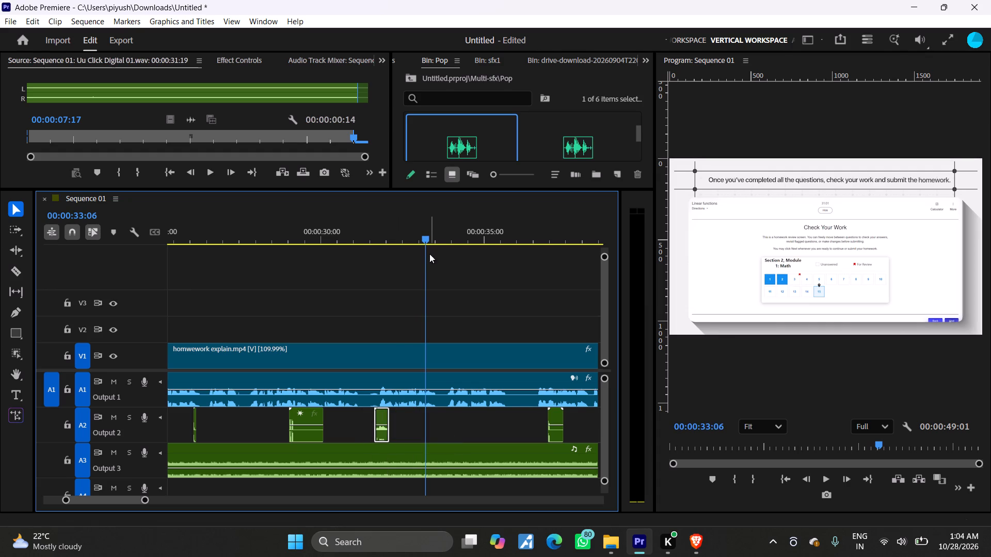
pyautogui.moveTo(419, 240); pyautogui.dragTo(262, 283)
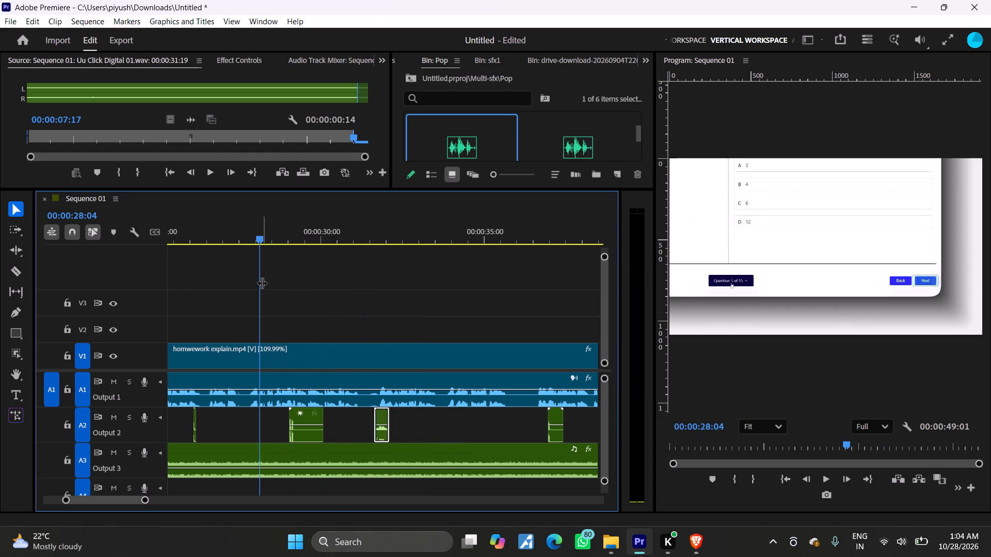
pyautogui.press('space')
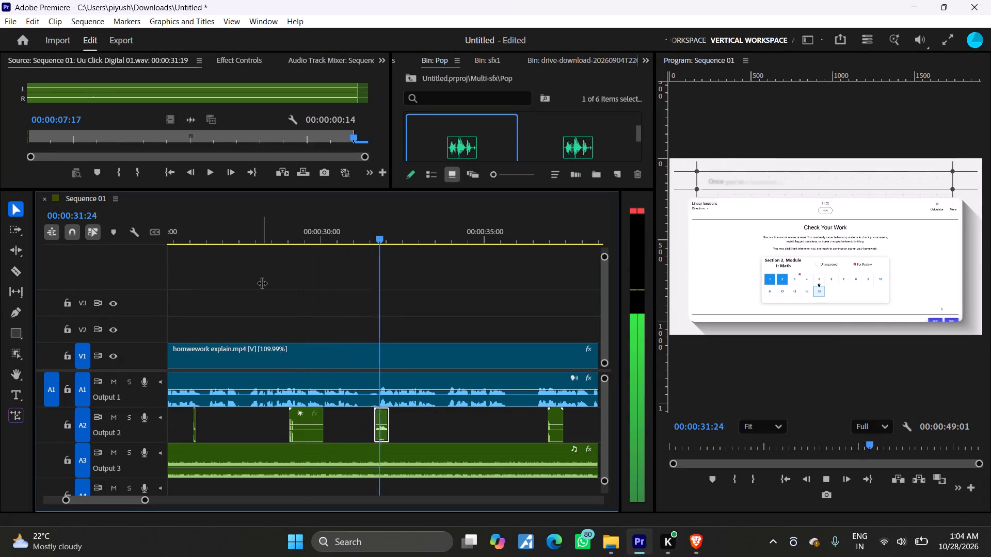
pyautogui.press('space')
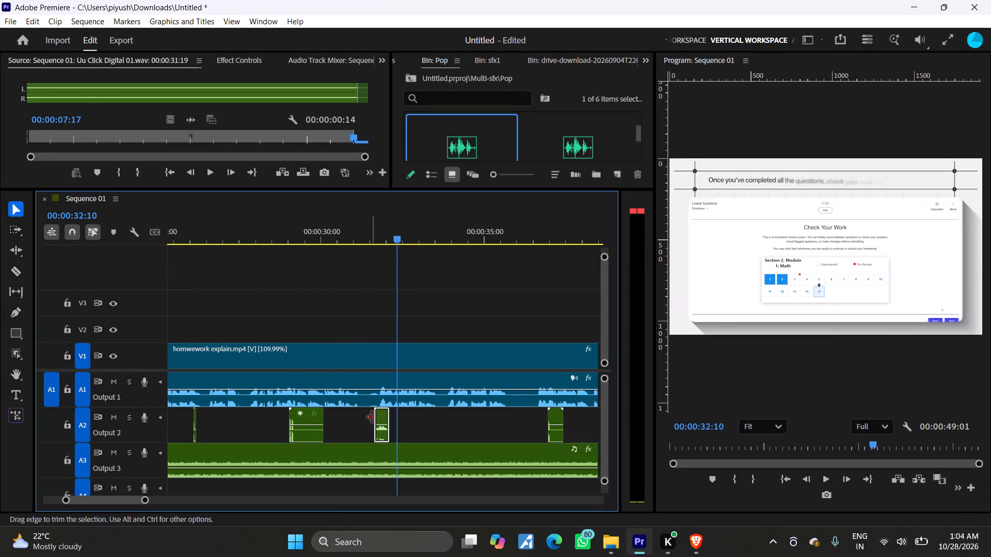
pyautogui.moveTo(382, 417); pyautogui.dragTo(372, 417)
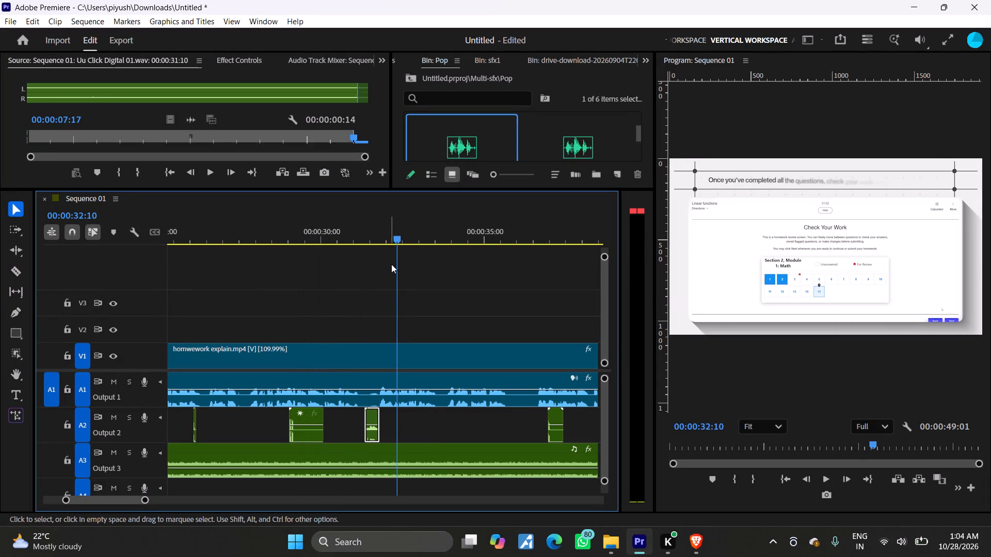
# Play the sequence from about 00:00:31:01 through to the closing logo, and replay the ending from about 00:00:45:26.
pyautogui.moveTo(395, 242); pyautogui.dragTo(356, 243)
pyautogui.press('space')
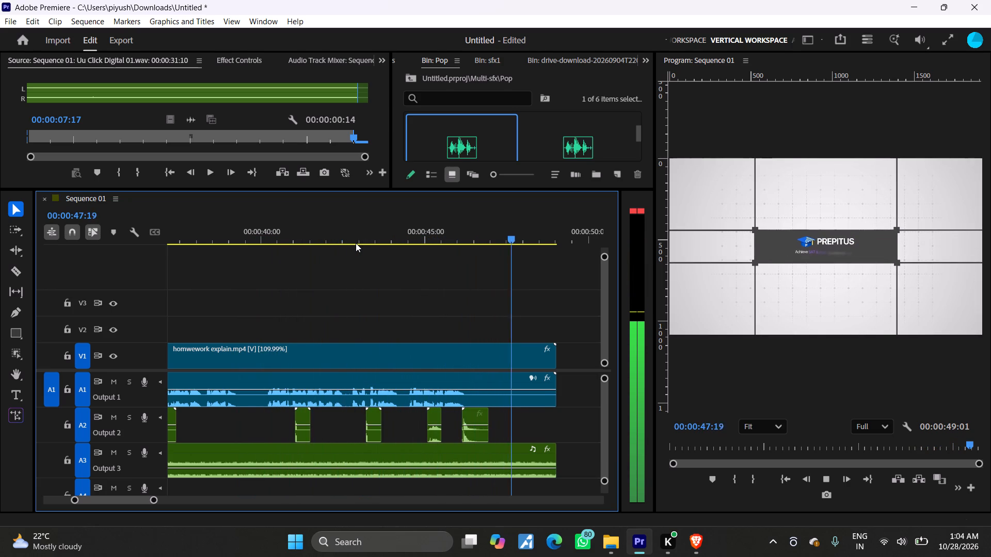
pyautogui.press('space')
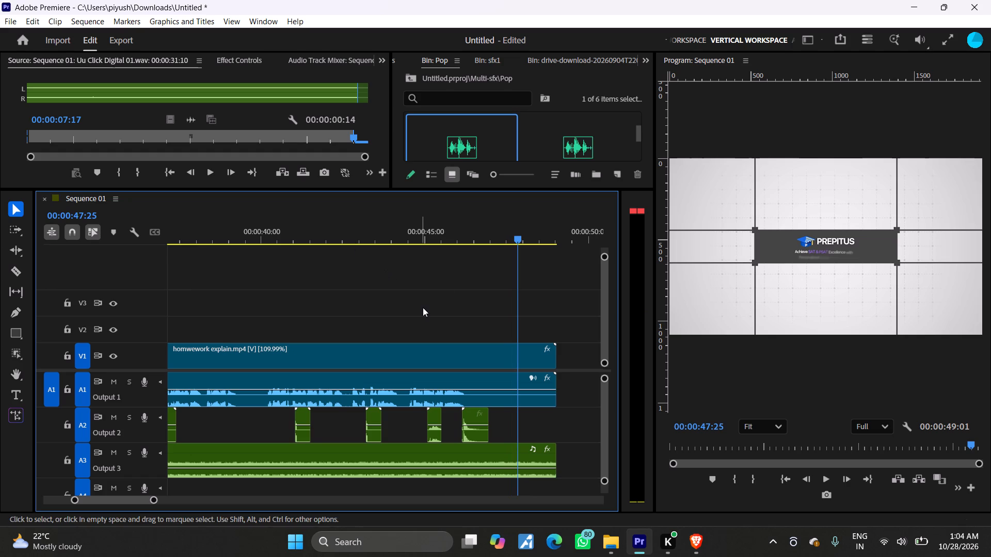
pyautogui.moveTo(520, 235); pyautogui.dragTo(455, 248)
pyautogui.press('space')
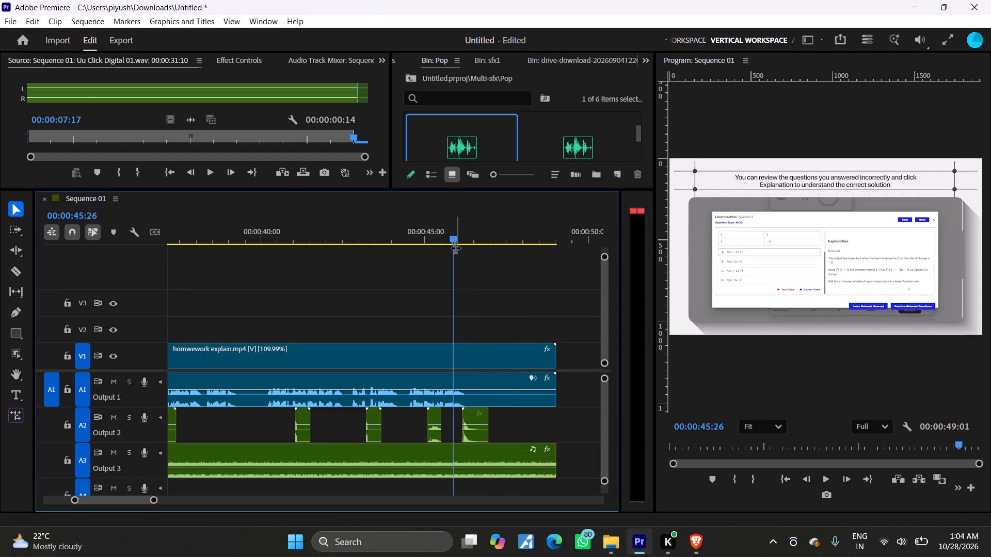
pyautogui.press('space')
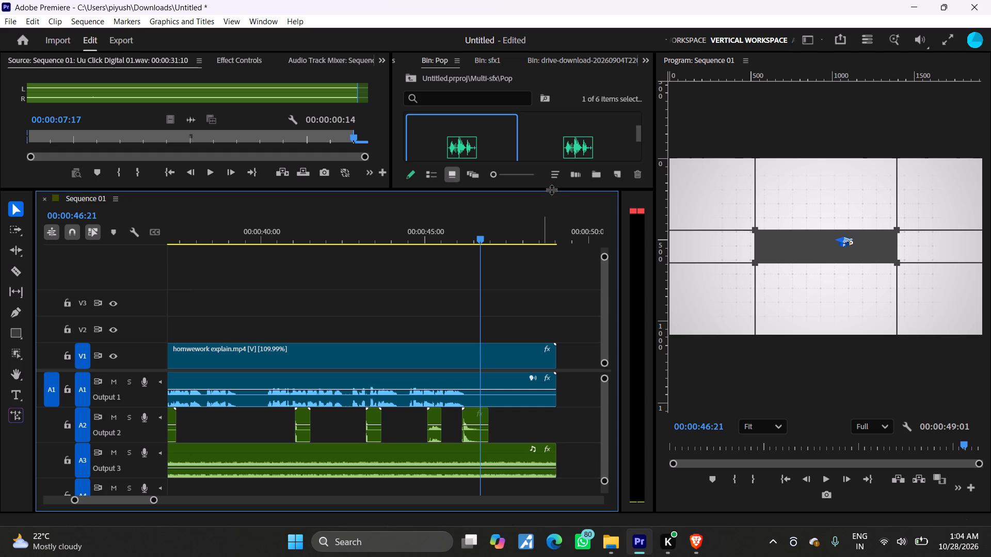
# Enlarge the upper panel area and audition Sweet UI Open.wav and Smooth Pop.wav in the Pop bin.
pyautogui.moveTo(551, 189); pyautogui.dragTo(535, 311)
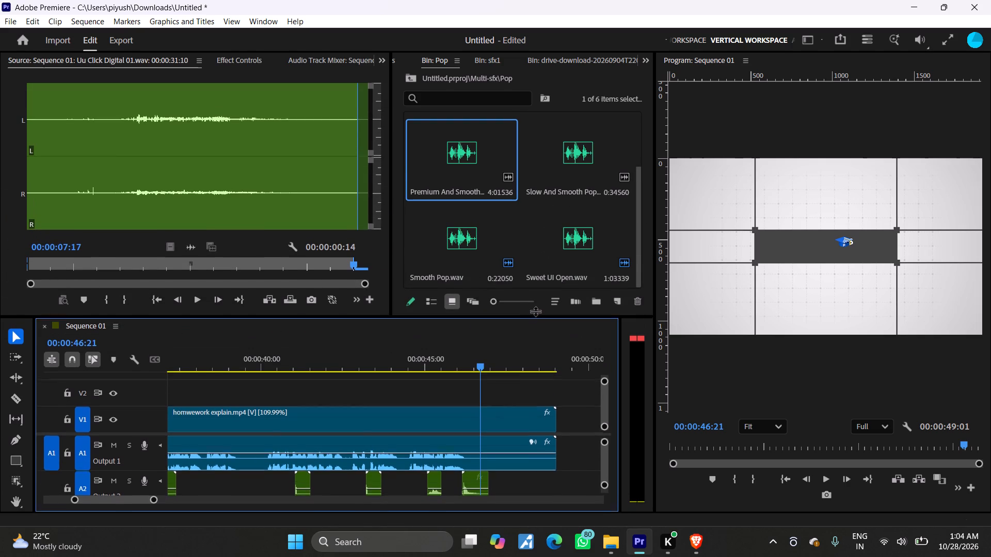
pyautogui.moveTo(535, 311); pyautogui.dragTo(538, 305)
pyautogui.scroll(-2, 580, 201)
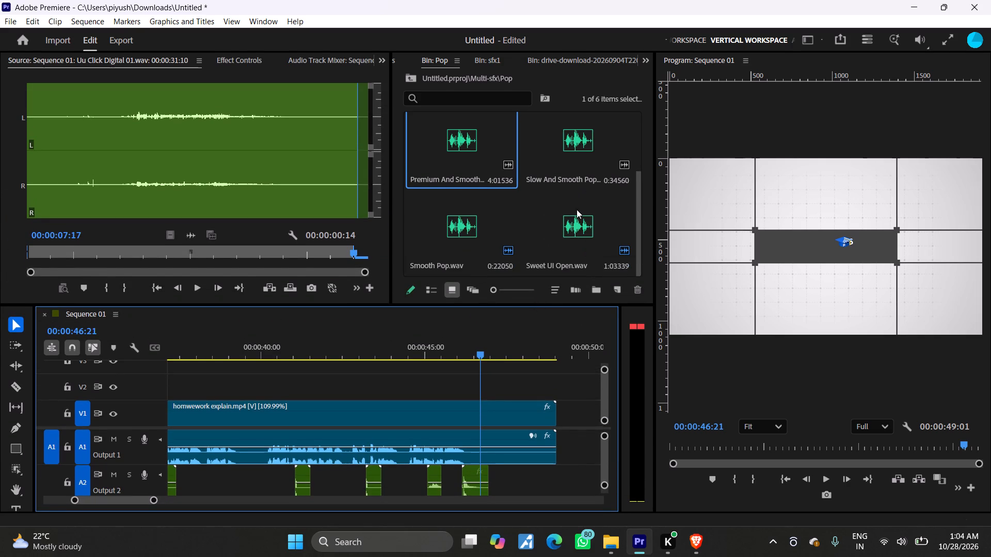
pyautogui.click(569, 224)
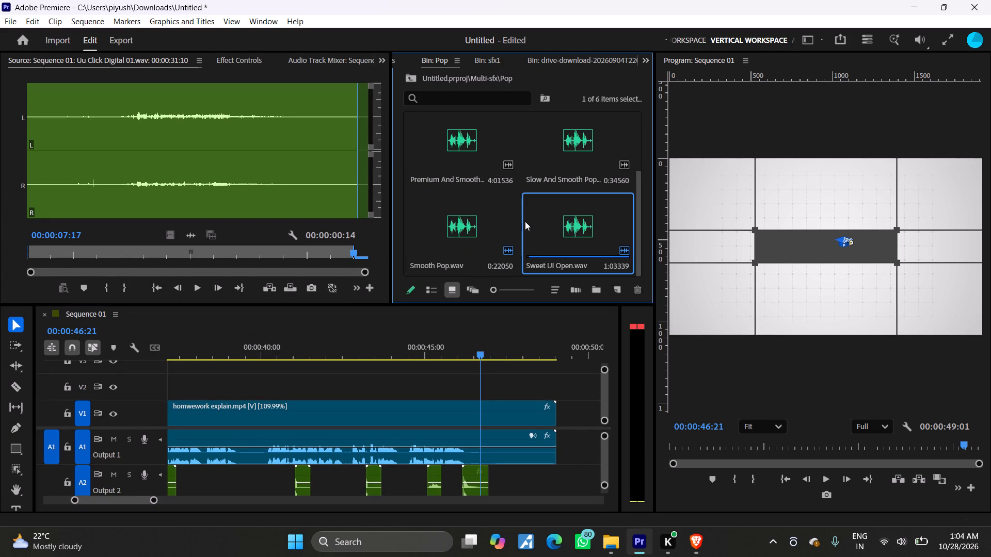
pyautogui.press('space')
pyautogui.click(423, 237)
pyautogui.press('space')
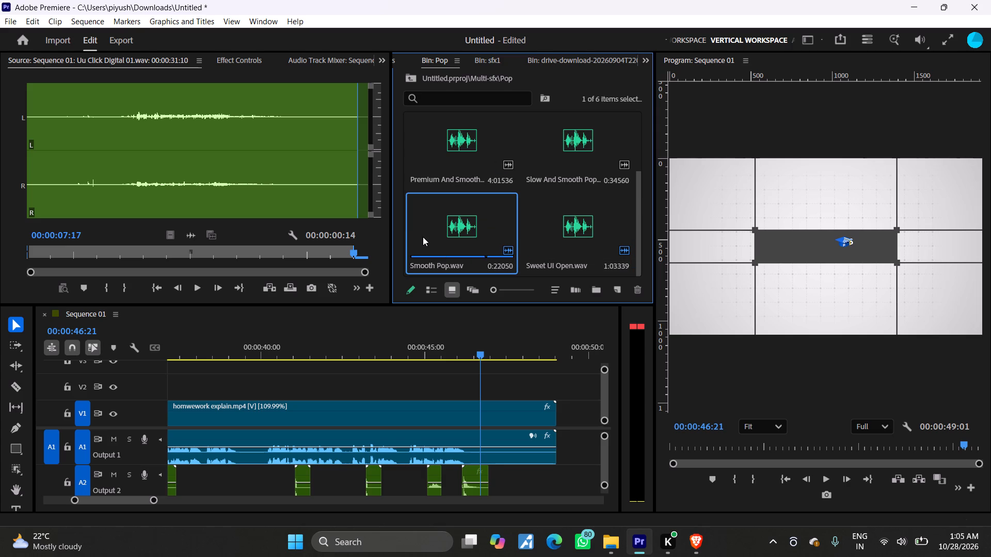
pyautogui.press('space')
# Add Smooth Pop.wav to A2 at about 00:00:47:13 for the logo tagline and trim its end to about 6 frames long.
pyautogui.moveTo(440, 226); pyautogui.dragTo(504, 512)
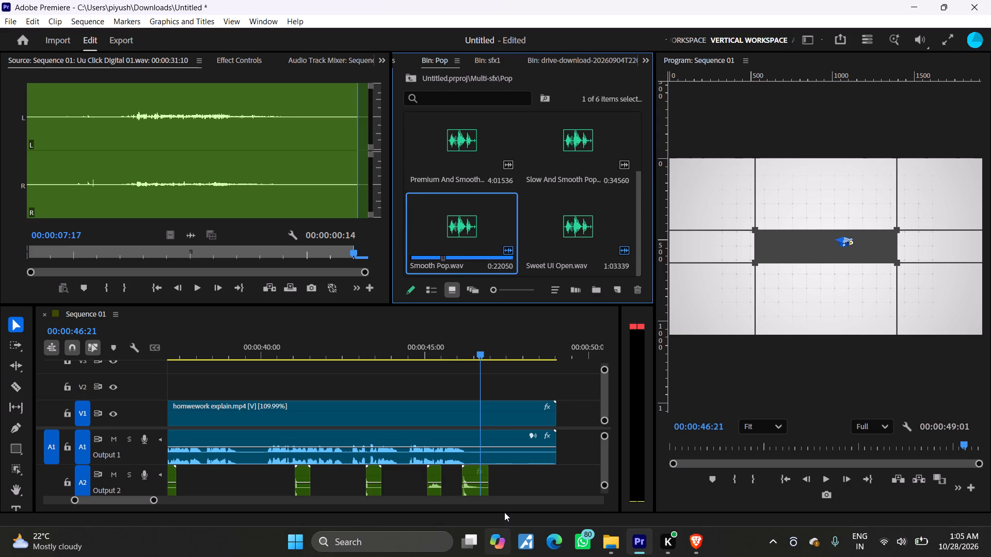
pyautogui.moveTo(504, 512); pyautogui.dragTo(508, 474)
pyautogui.click(516, 478)
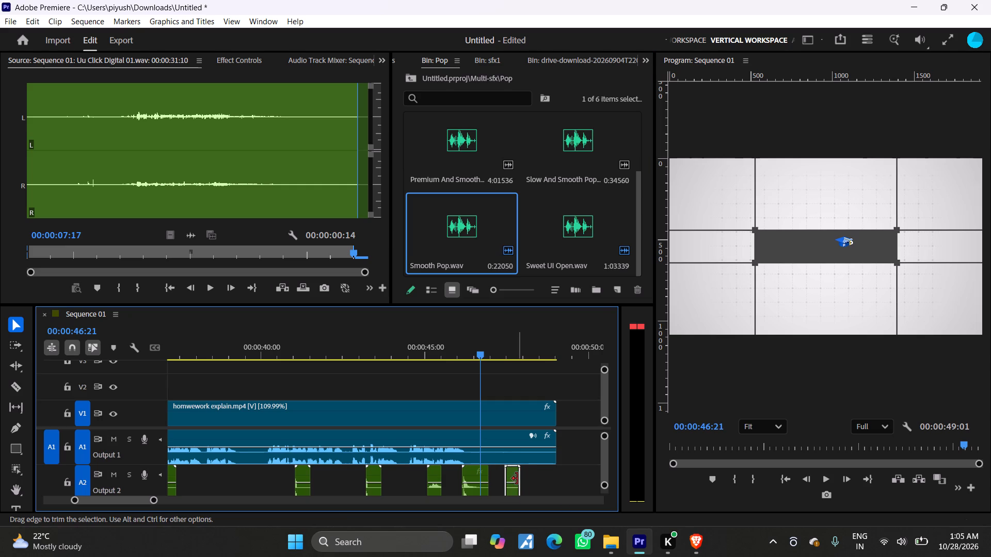
pyautogui.moveTo(517, 479); pyautogui.dragTo(510, 478)
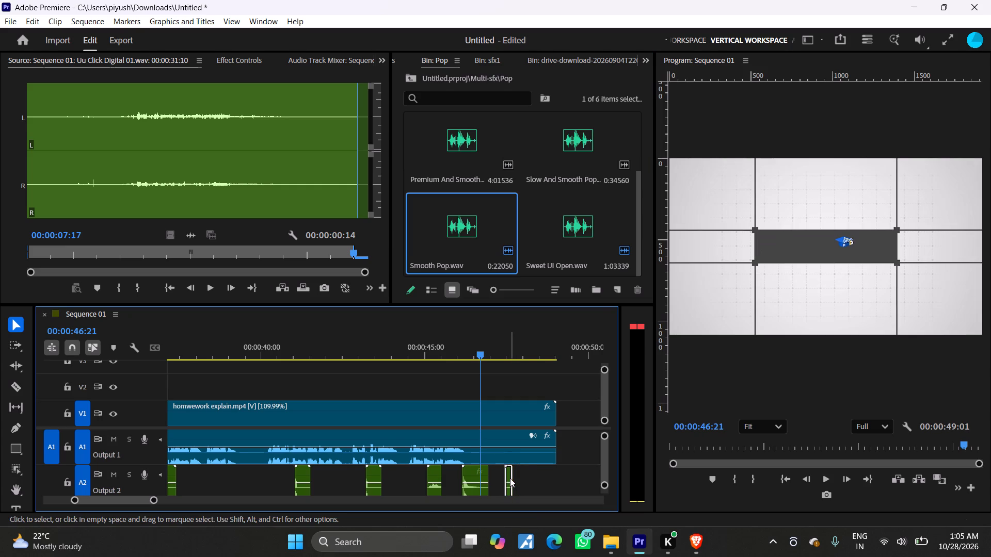
# Make copies of the trimmed Smooth Pop.wav clip right after it on A2 and check them in playback through the tagline animation.
pyautogui.click(507, 477)
pyautogui.keyDown('alt'); pyautogui.moveTo(511, 477); pyautogui.dragTo(524, 479); pyautogui.keyUp('alt')
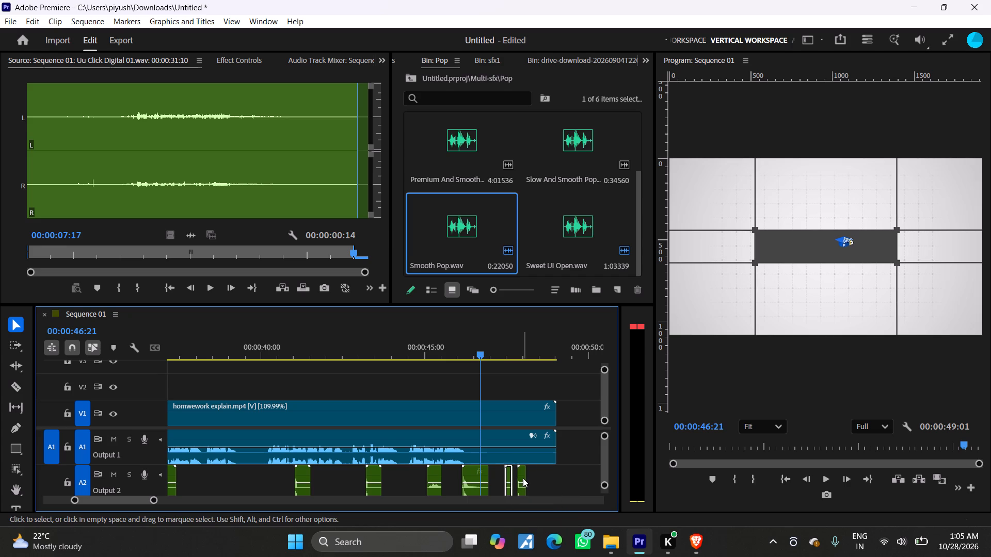
pyautogui.moveTo(523, 478); pyautogui.dragTo(517, 478)
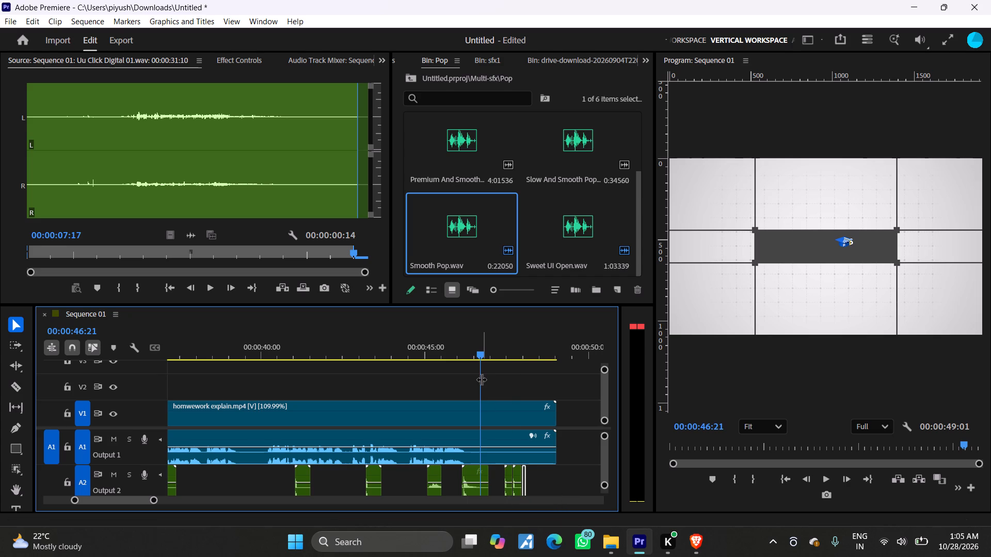
pyautogui.press('space')
pyautogui.press('space')
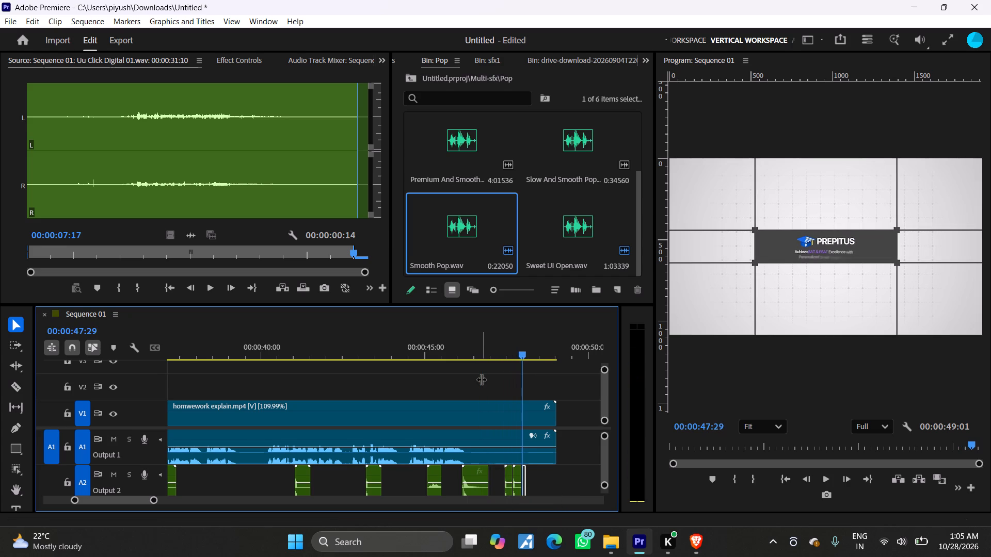
pyautogui.press('space')
pyautogui.press('space')
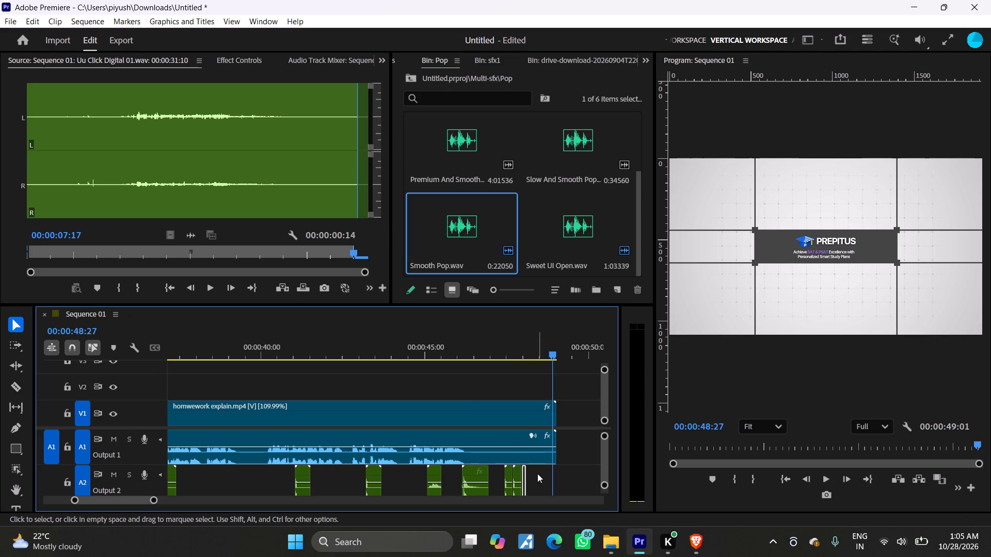
# Delete the leftover pop clip piece at about 00:00:48:00 on A2.
pyautogui.click(580, 491)
pyautogui.click(525, 479)
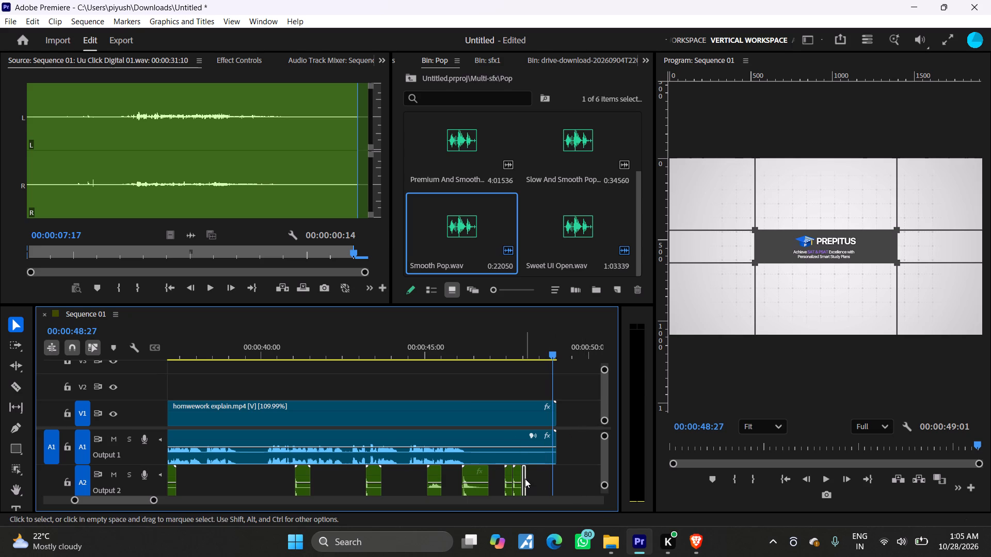
pyautogui.press('Delete')
pyautogui.moveTo(525, 479); pyautogui.dragTo(509, 474)
pyautogui.hotkey('ctrl', 'z')
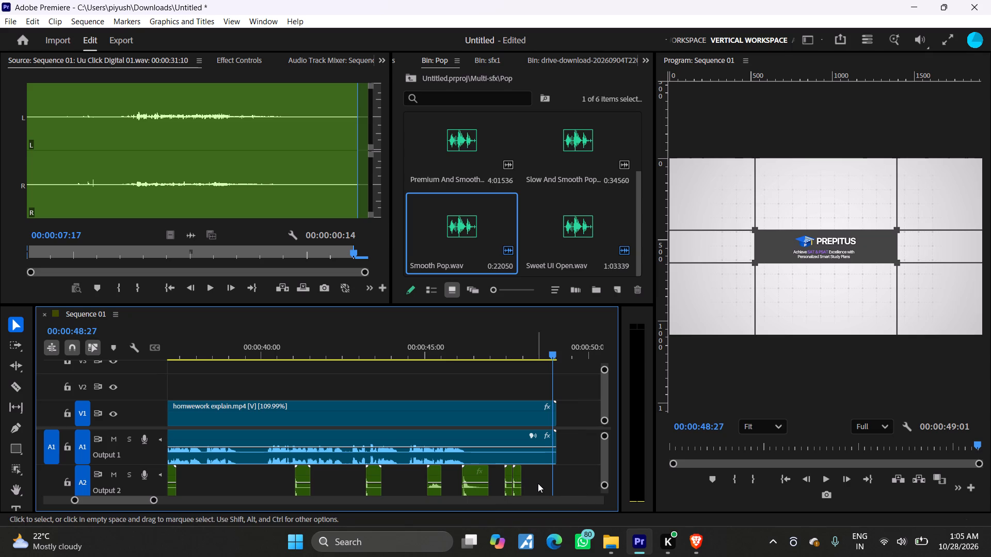
# Move the two Smooth Pop.wav clips on A2 together to start at about 00:00:47:22 and check them in playback from 00:00:47:07.
pyautogui.click(538, 483)
pyautogui.moveTo(538, 483); pyautogui.dragTo(508, 472)
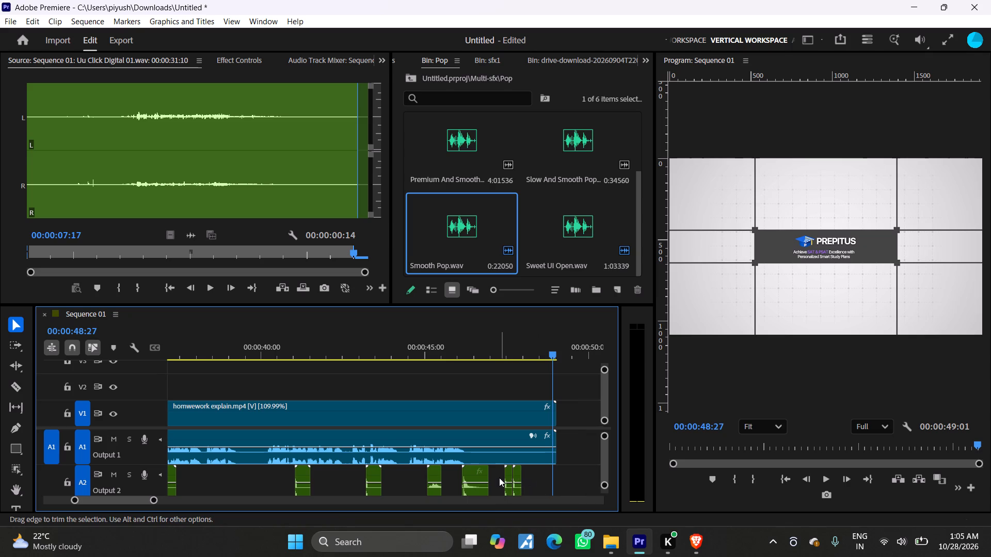
pyautogui.moveTo(499, 478); pyautogui.dragTo(522, 484)
pyautogui.press('Right')
pyautogui.press('Right')
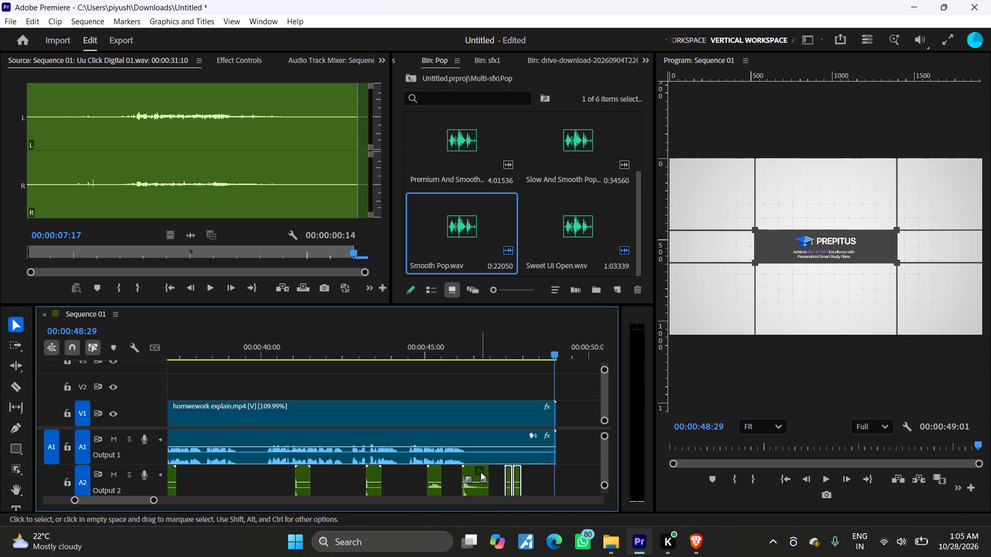
pyautogui.moveTo(518, 472); pyautogui.dragTo(528, 473)
pyautogui.click(528, 473)
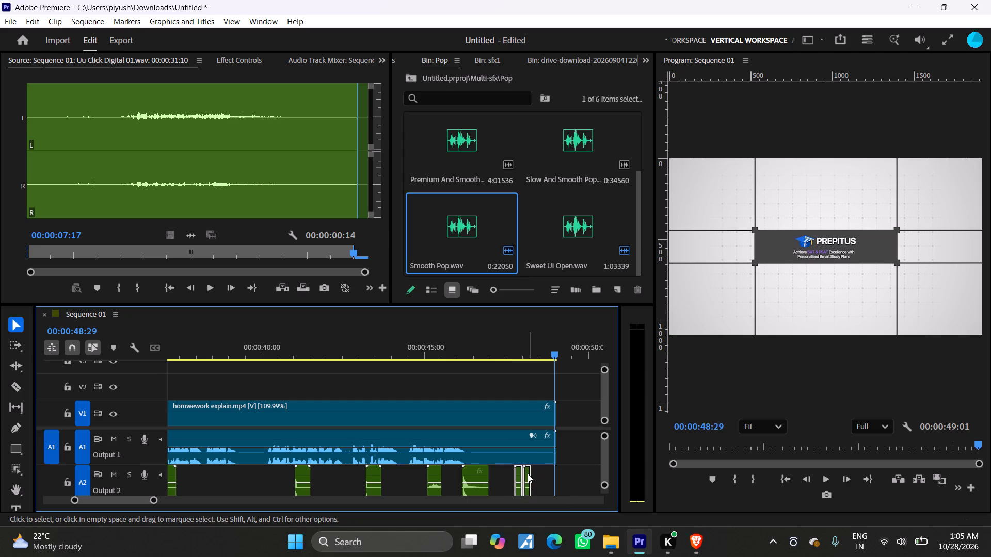
pyautogui.moveTo(528, 473); pyautogui.dragTo(522, 473)
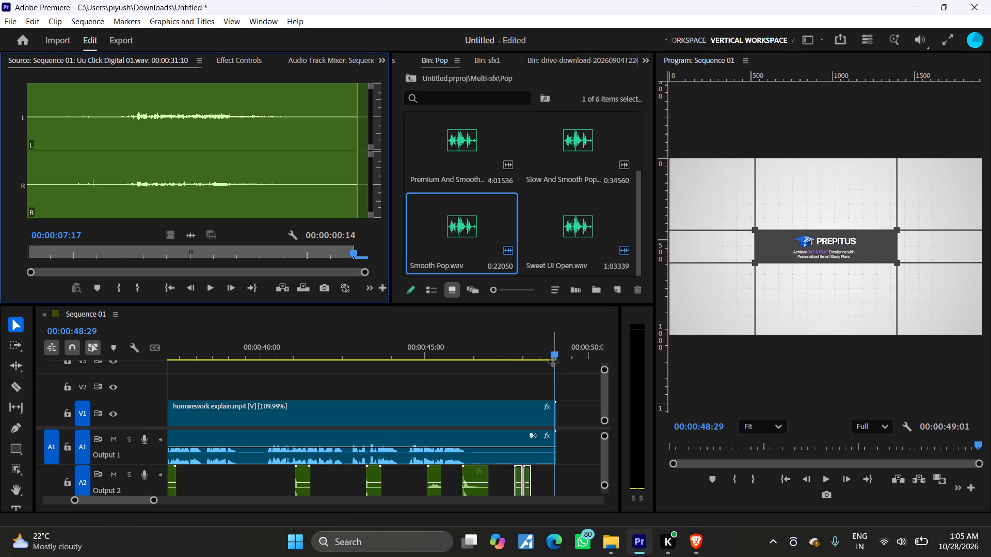
pyautogui.moveTo(506, 355); pyautogui.dragTo(499, 354)
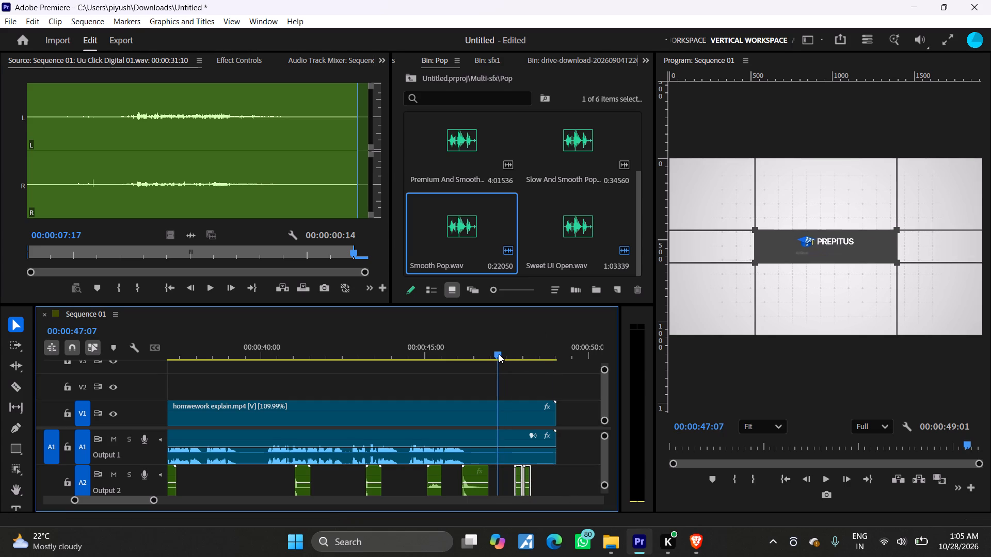
pyautogui.press('space')
pyautogui.press('space')
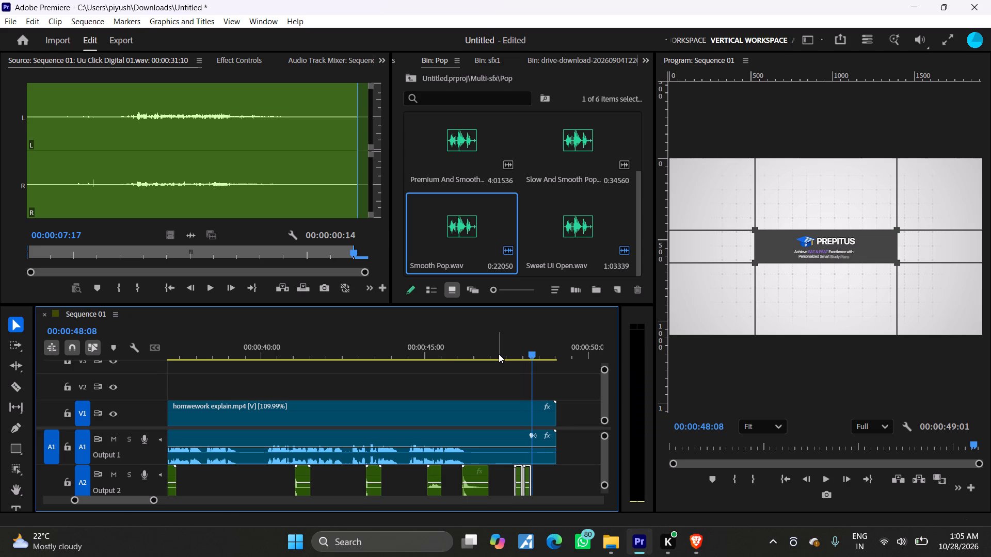
# Space the two pop clips on A2 at about 00:00:47:19 and 00:00:48:00 and check them in playback from about 00:00:47:10.
pyautogui.click(541, 478)
pyautogui.click(551, 483)
pyautogui.doubleClick(551, 483)
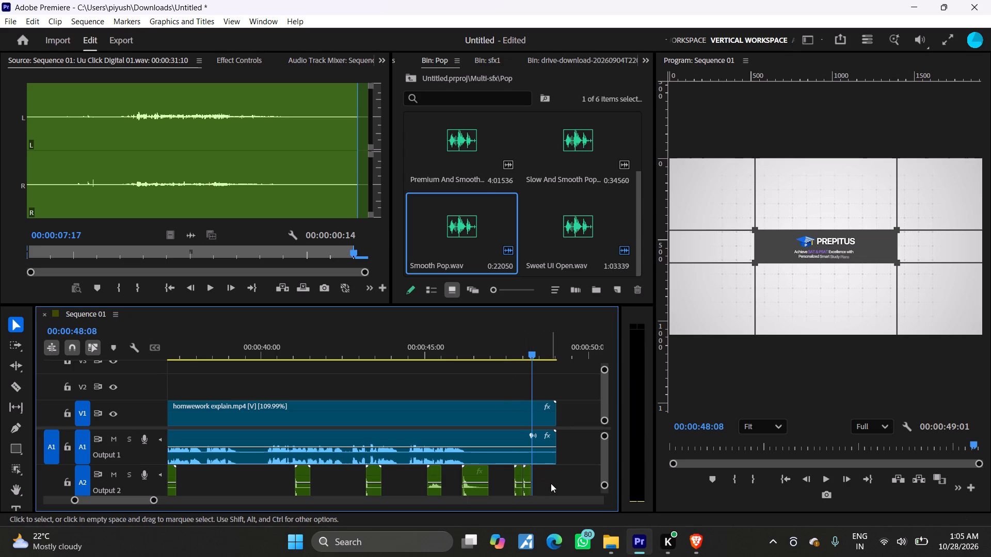
pyautogui.moveTo(530, 473); pyautogui.dragTo(535, 473)
pyautogui.click(518, 472)
pyautogui.moveTo(538, 471); pyautogui.dragTo(530, 472)
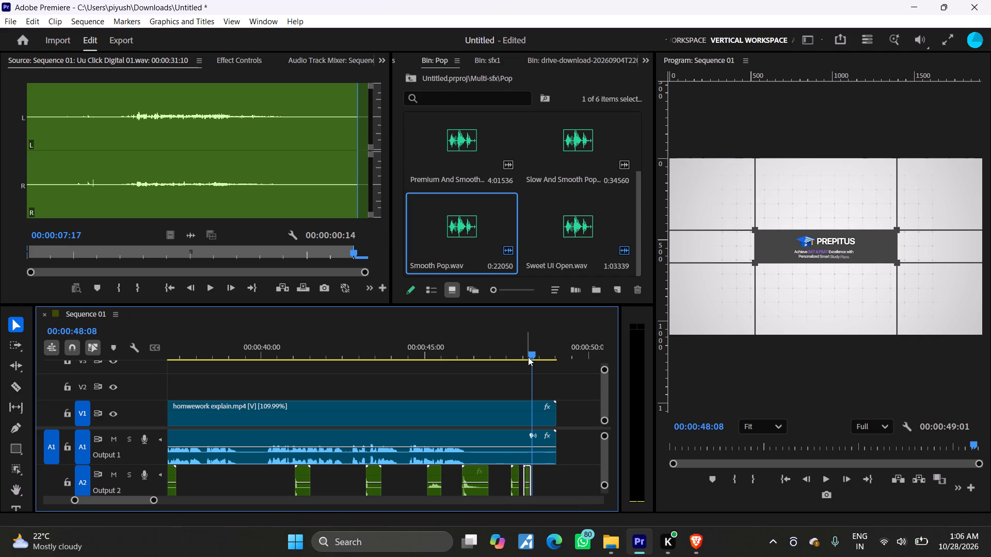
pyautogui.doubleClick(506, 359)
pyautogui.moveTo(506, 349); pyautogui.dragTo(502, 348)
pyautogui.press('space')
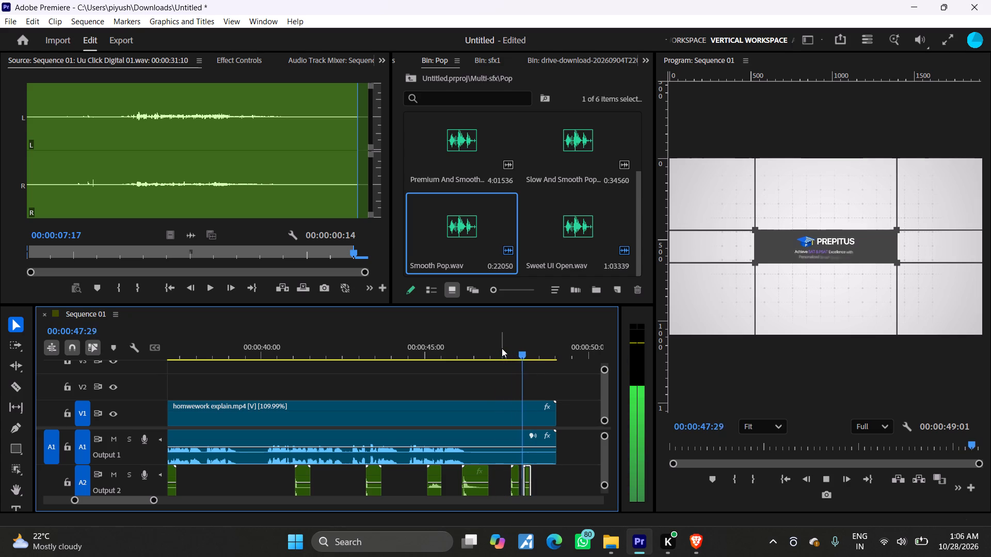
pyautogui.press('space')
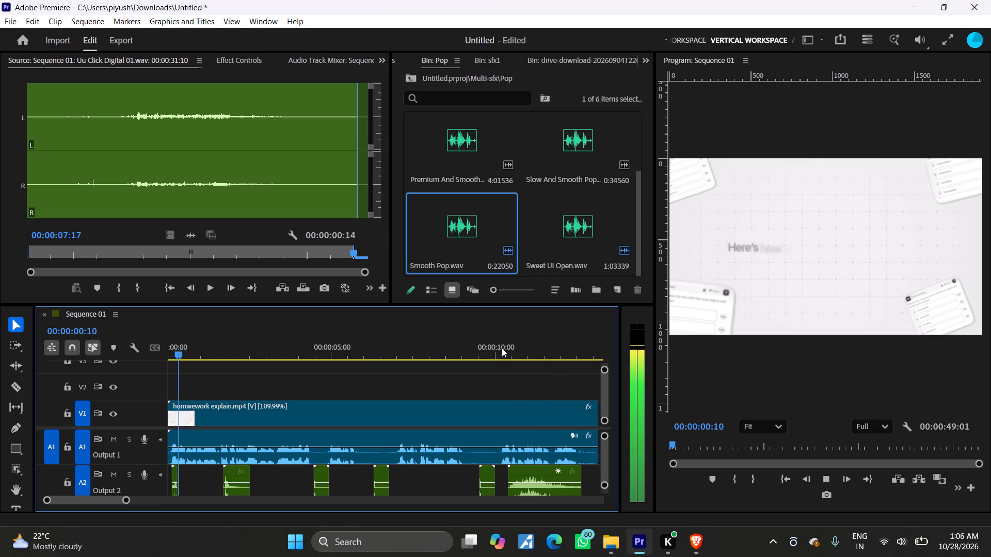
pyautogui.press('space')
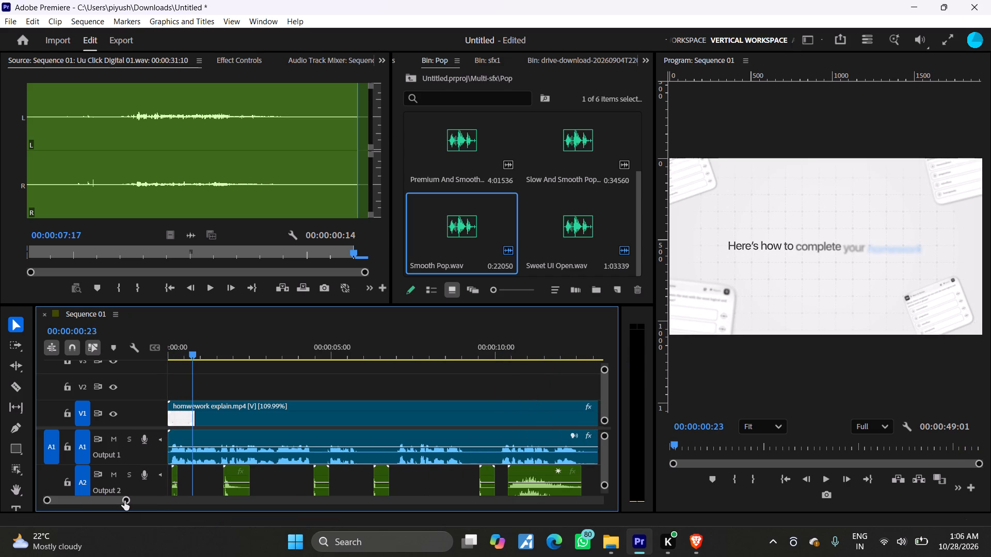
# Enlarge the timeline panel upward so track A3 shows, with the whole sequence fitted in its width.
pyautogui.moveTo(124, 501); pyautogui.dragTo(328, 531)
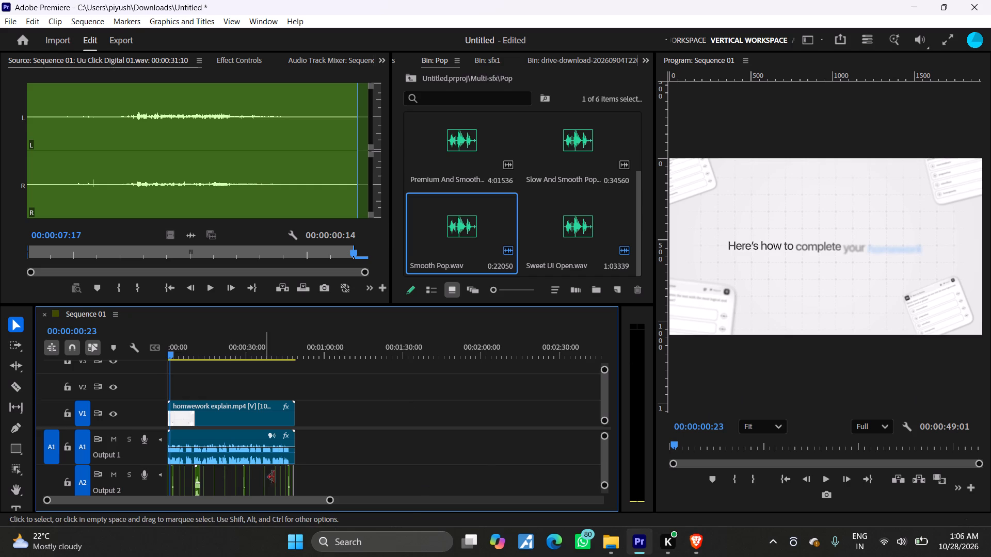
pyautogui.moveTo(331, 501); pyautogui.dragTo(281, 497)
pyautogui.scroll(-3, 428, 466)
pyautogui.scroll(3, 428, 466)
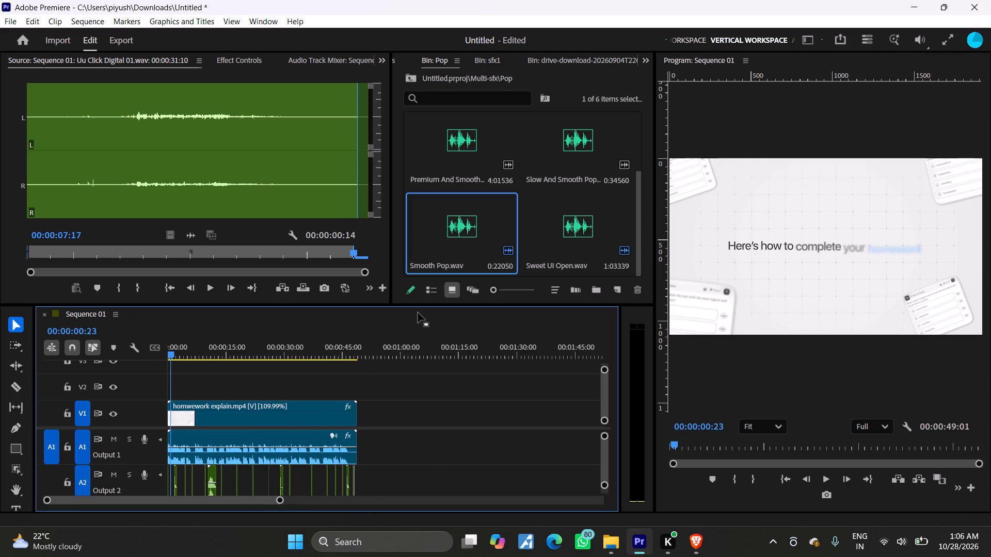
pyautogui.moveTo(420, 306); pyautogui.dragTo(443, 250)
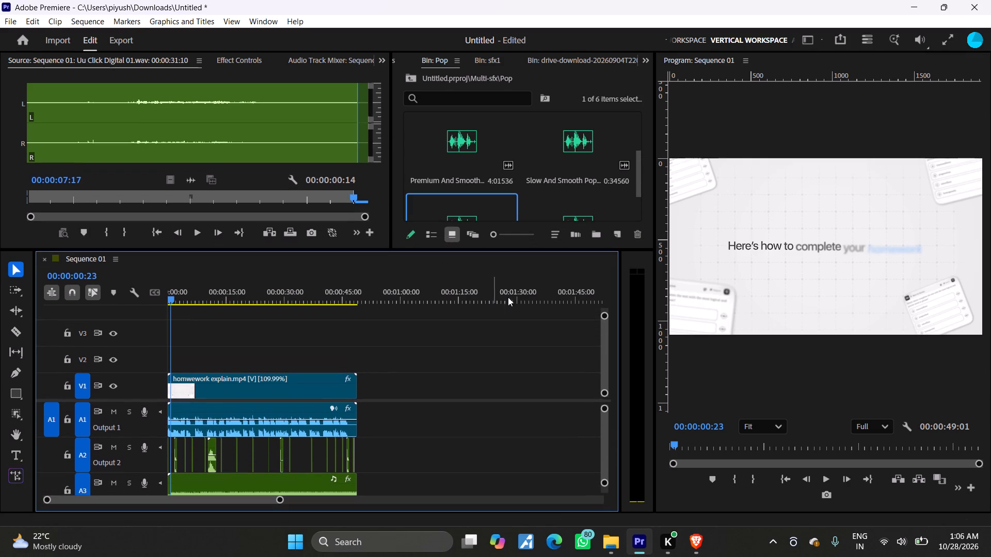
# Search the effects for "diss", apply Additive Dissolve to the end of the V1 video clip, and check the ending in playback.
pyautogui.click(646, 60)
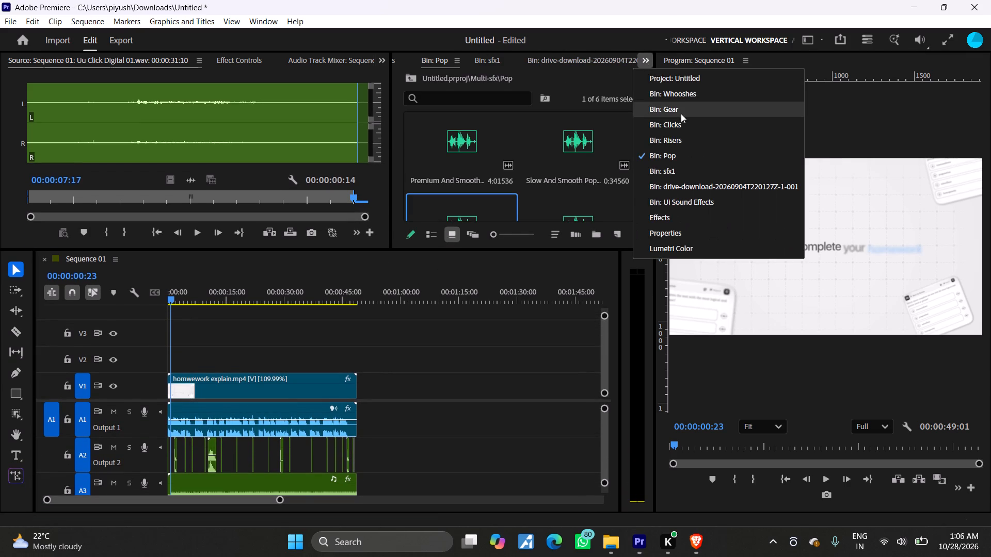
pyautogui.click(689, 234)
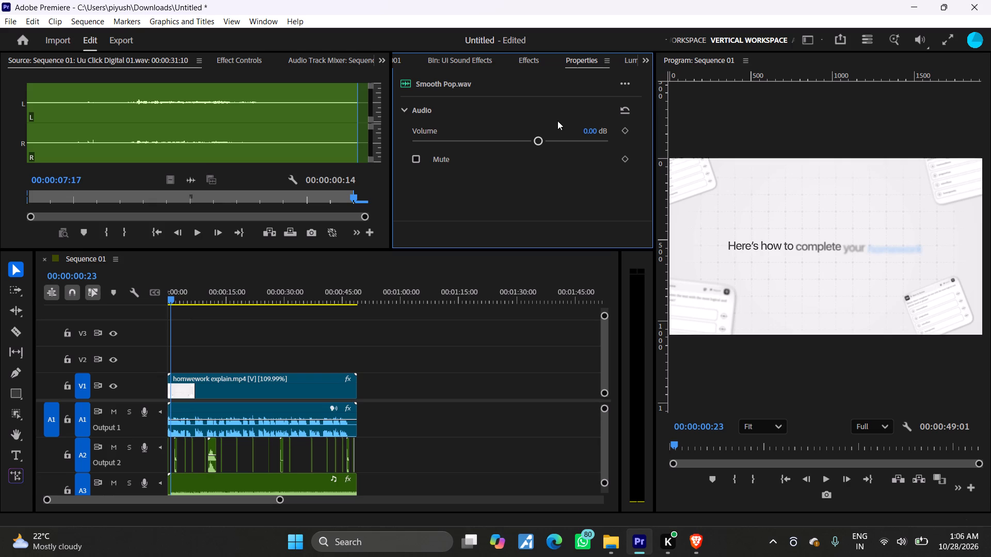
pyautogui.click(646, 57)
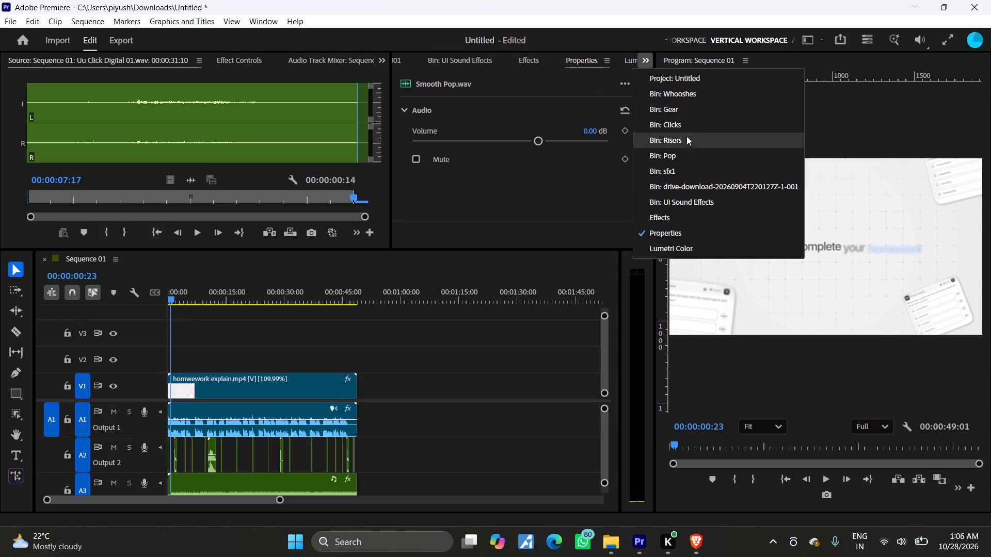
pyautogui.click(689, 221)
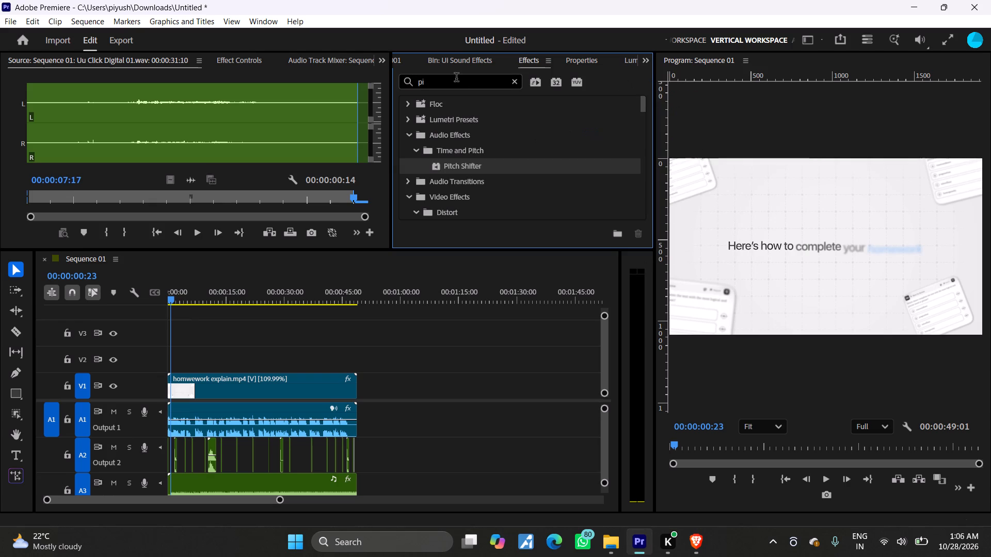
pyautogui.moveTo(456, 79); pyautogui.dragTo(418, 80)
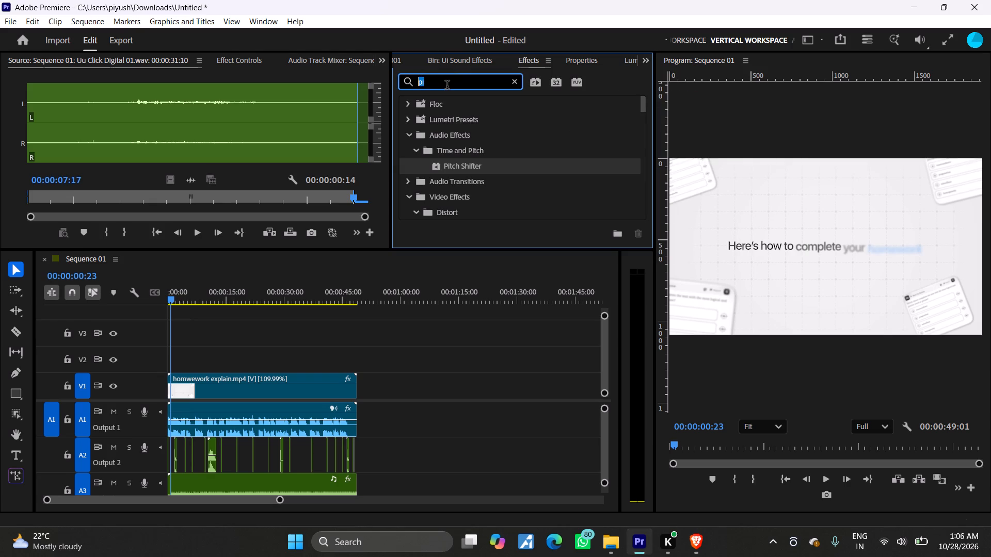
pyautogui.press('d')
pyautogui.press('i')
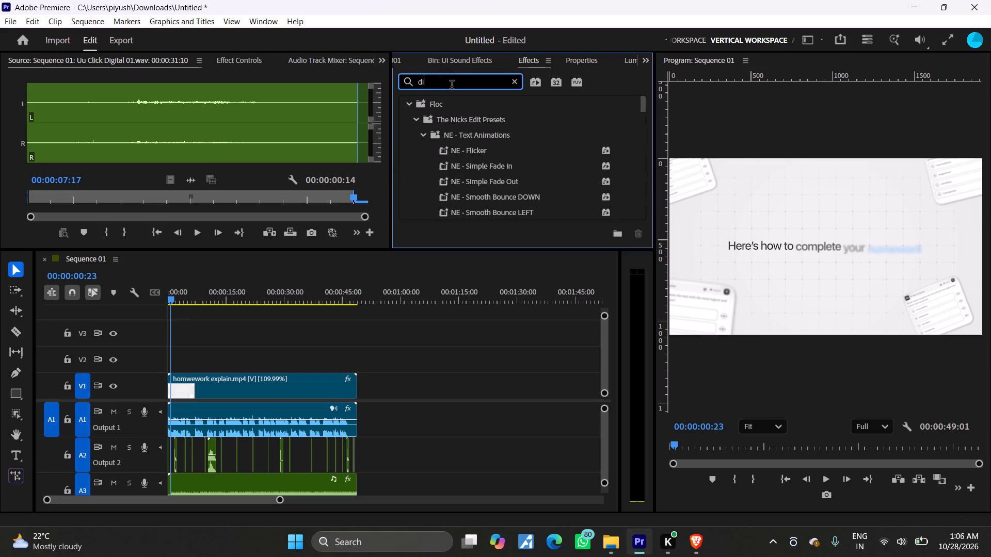
pyautogui.press('m')
pyautogui.press('BackSpace')
pyautogui.press('BackSpace')
pyautogui.press('BackSpace')
pyautogui.press('BackSpace')
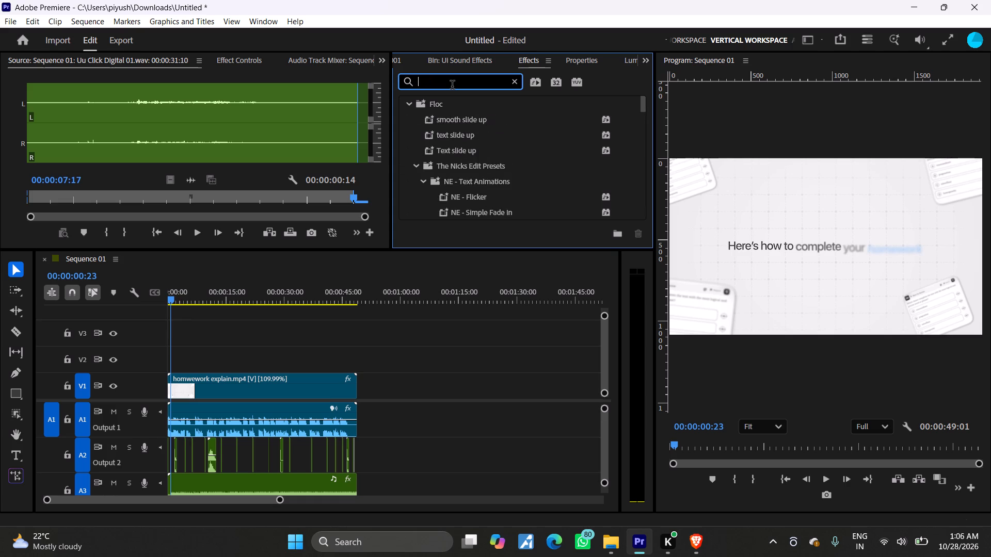
pyautogui.press('d')
pyautogui.press('i')
pyautogui.write('ss')
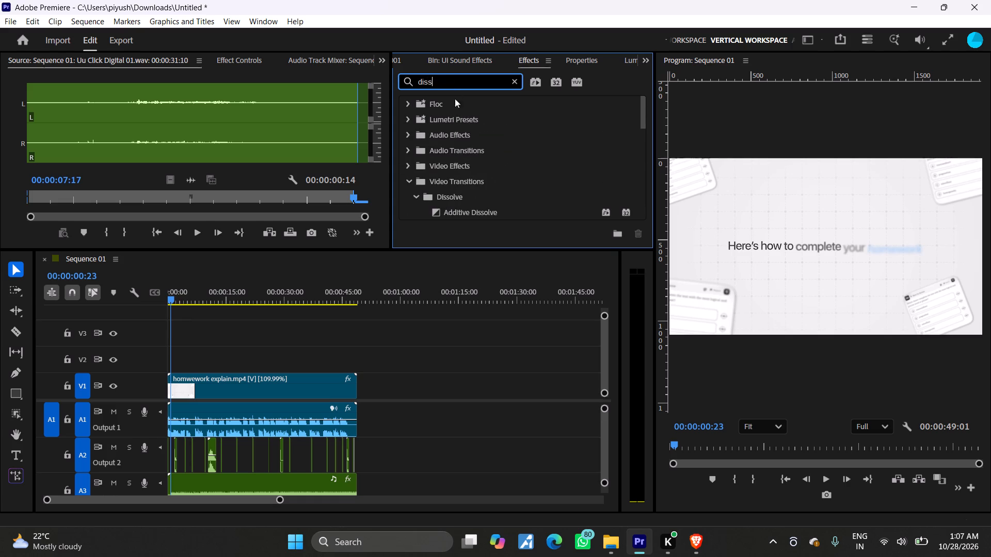
pyautogui.scroll(-2, 481, 196)
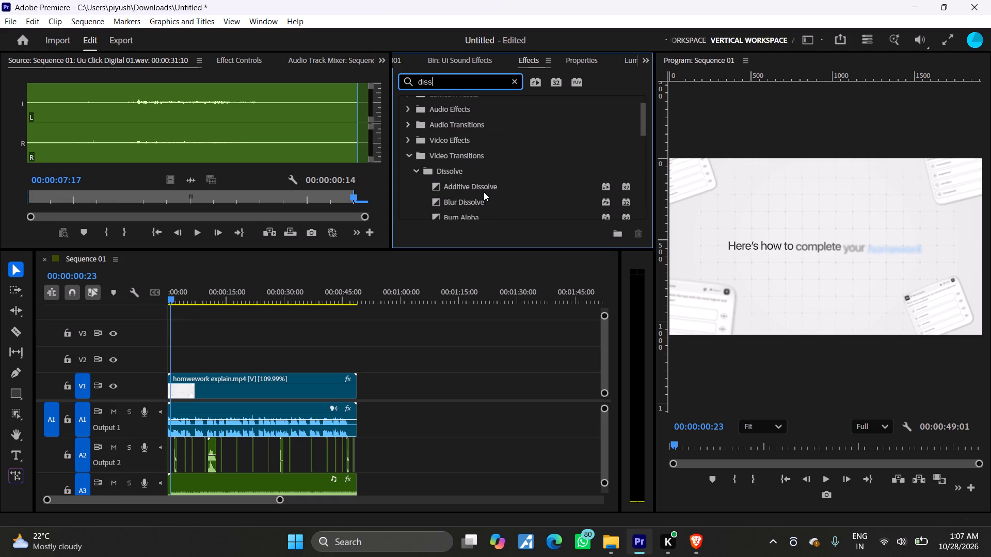
pyautogui.scroll(-1, 486, 187)
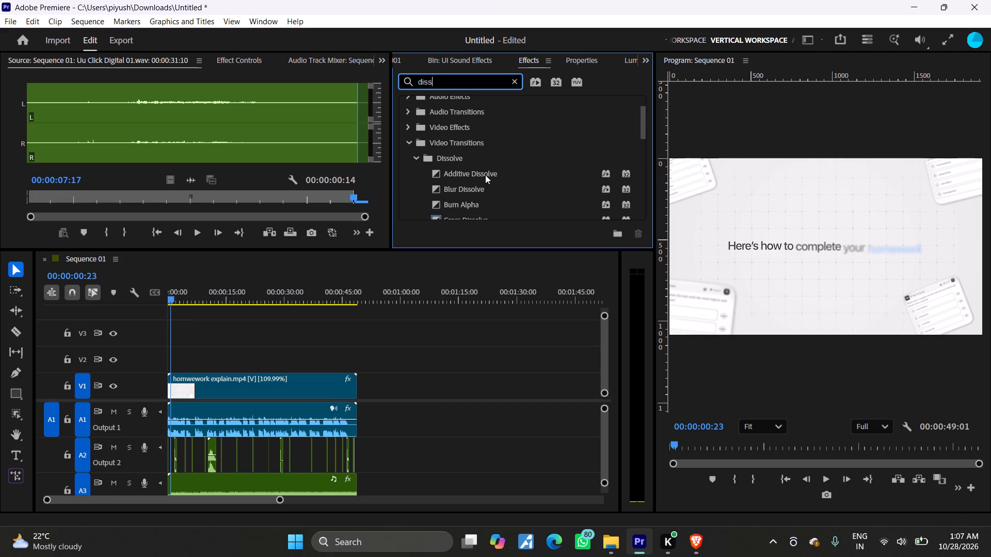
pyautogui.moveTo(485, 173); pyautogui.dragTo(354, 381)
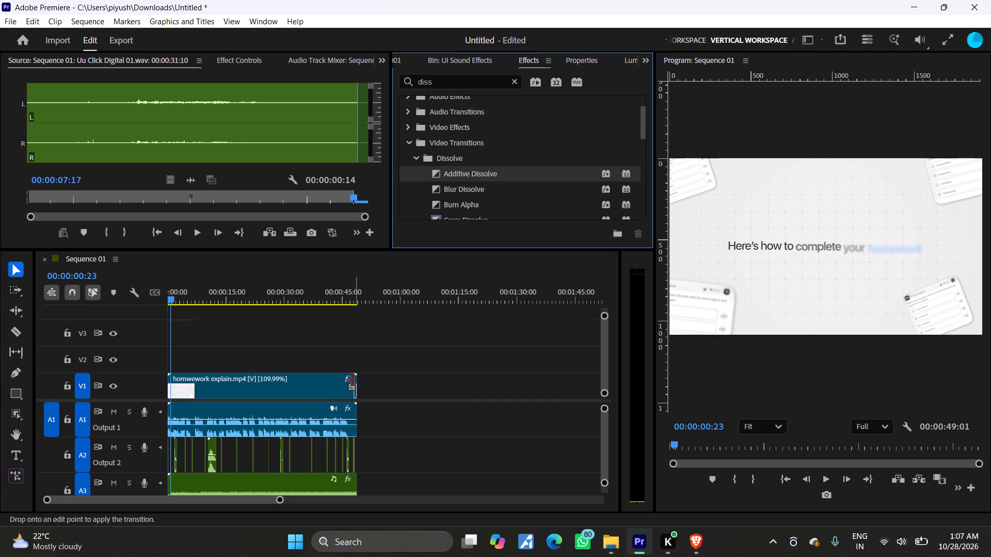
pyautogui.moveTo(334, 294); pyautogui.dragTo(352, 299)
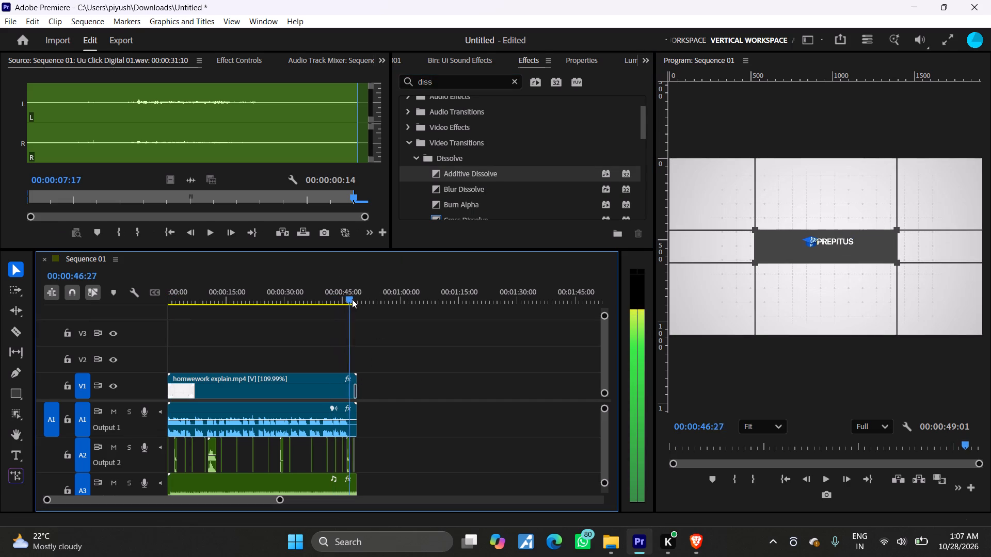
pyautogui.moveTo(352, 299); pyautogui.dragTo(353, 299)
pyautogui.press('space')
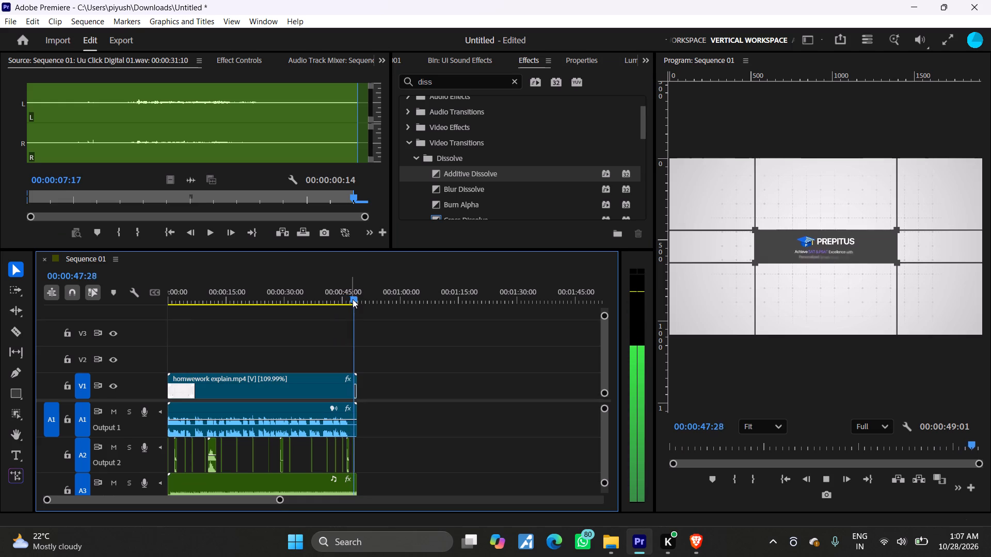
pyautogui.press('space')
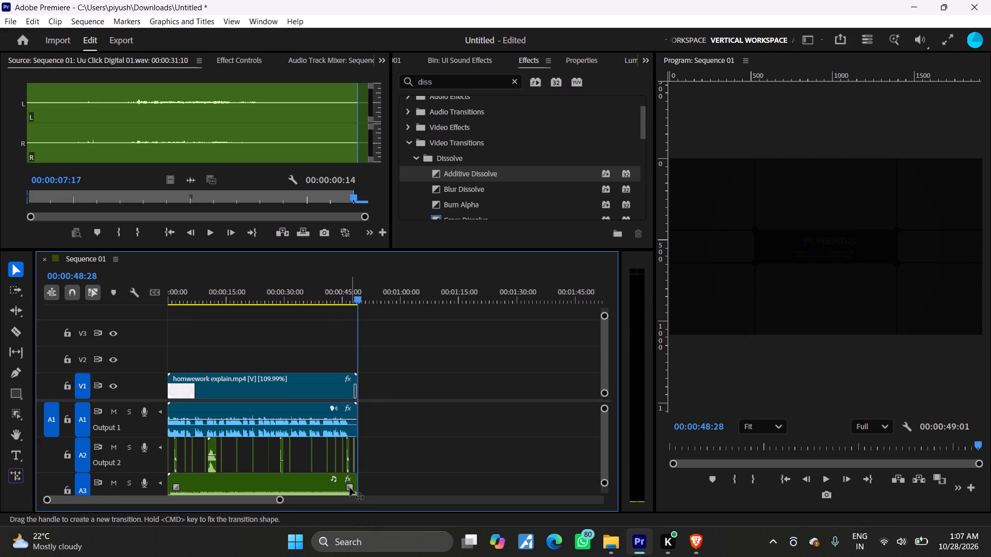
# Add a short audio fade-out at the end of the music clip on A3 and check it in playback.
pyautogui.moveTo(350, 488); pyautogui.dragTo(341, 484)
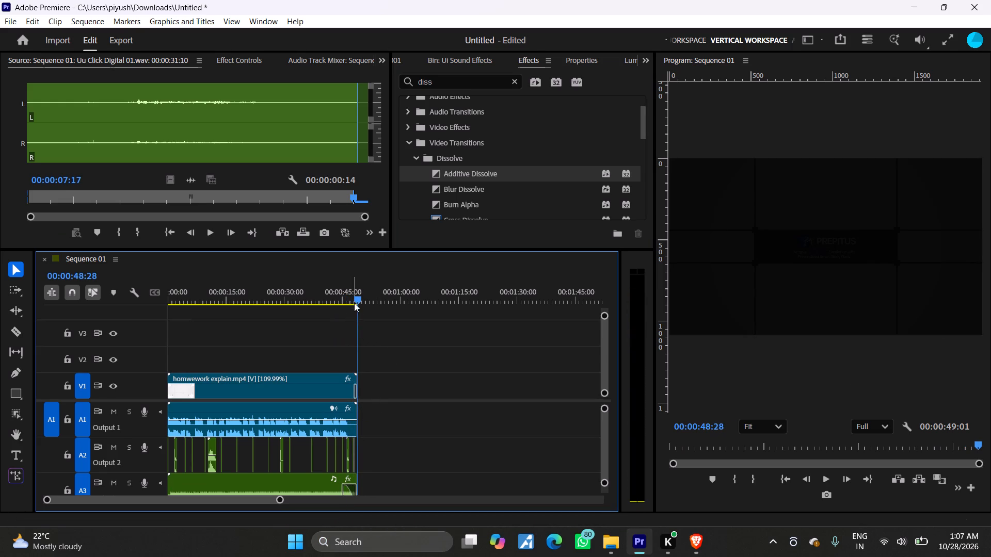
pyautogui.moveTo(355, 299); pyautogui.dragTo(331, 298)
pyautogui.press('space')
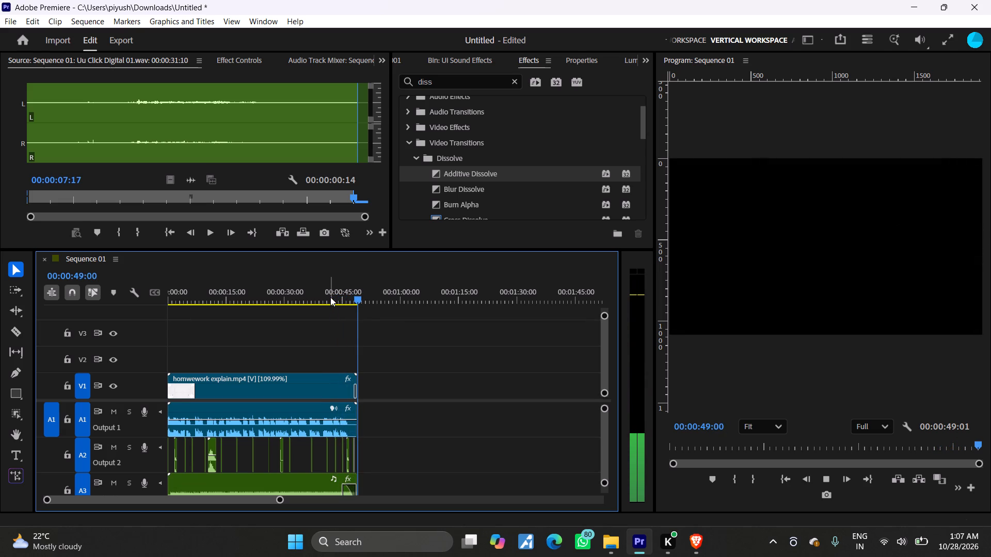
# Review Sequence 01 full screen from the beginning, stepping back frame by frame to recheck the answer-selection scene around 00:00:23.
pyautogui.moveTo(358, 300); pyautogui.dragTo(114, 304)
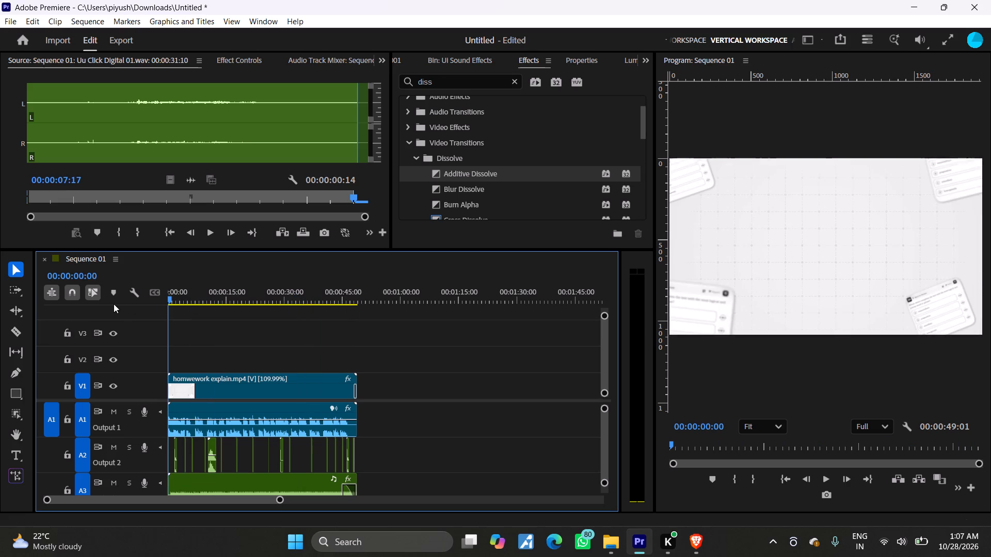
pyautogui.moveTo(114, 304); pyautogui.dragTo(113, 304)
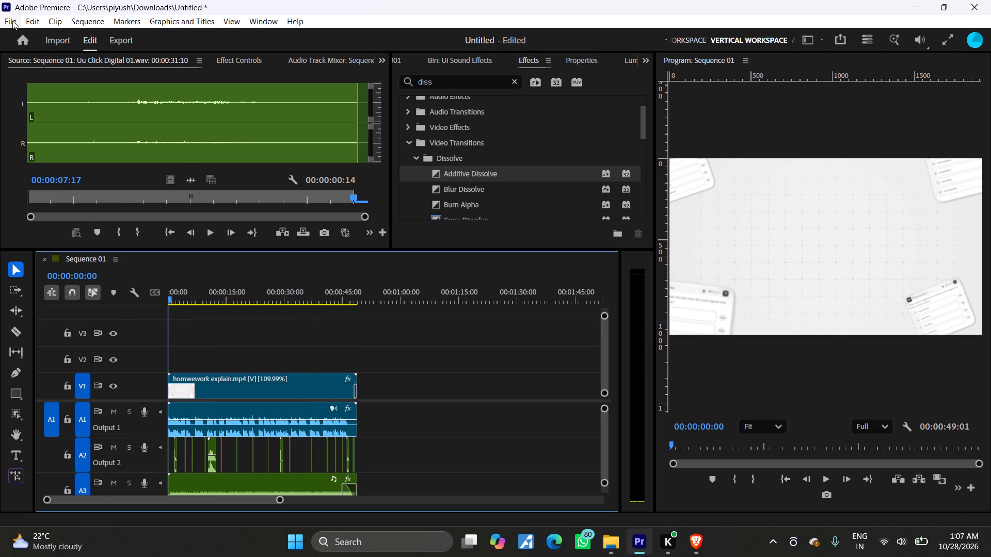
pyautogui.click(12, 21)
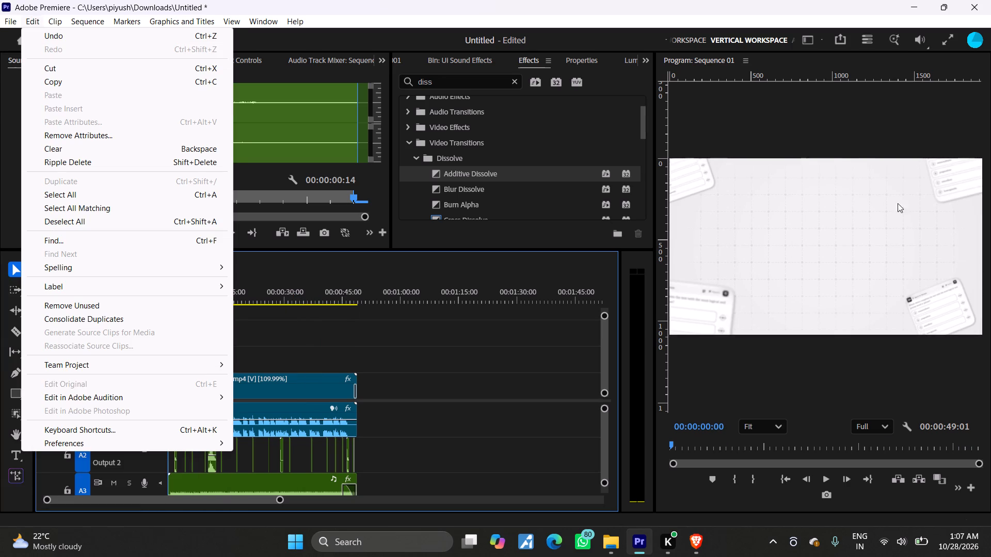
pyautogui.click(942, 45)
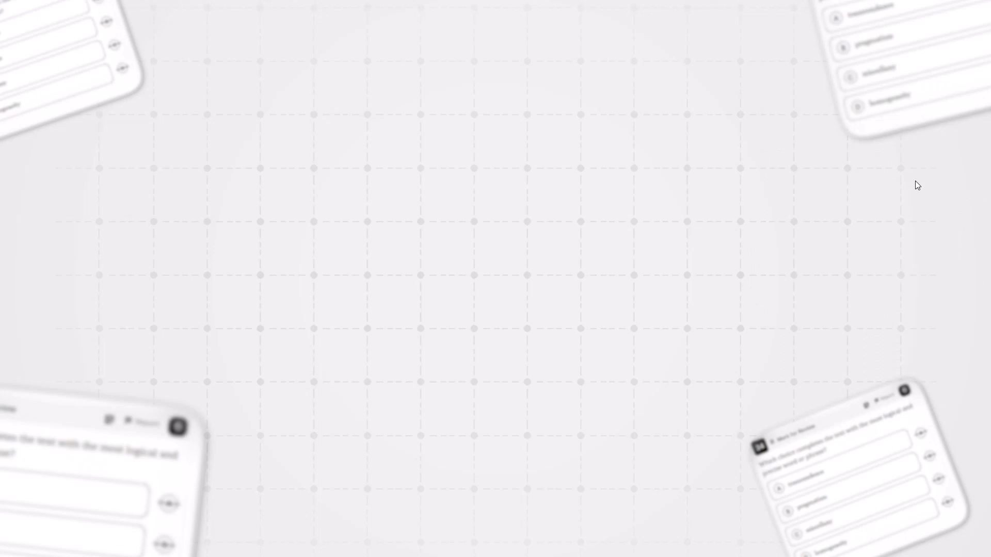
pyautogui.press('space')
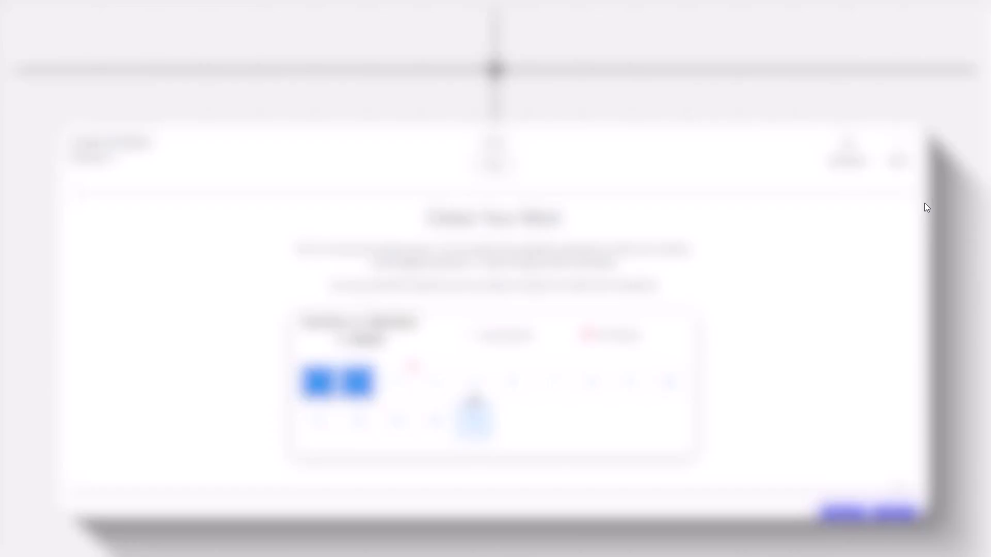
pyautogui.press('Left')
pyautogui.press('Left')
pyautogui.press('Left')
pyautogui.press('Left')
pyautogui.press('Left')
pyautogui.press('Left')
pyautogui.press('Left')
pyautogui.press('Left')
pyautogui.press('Left')
pyautogui.press('Left')
pyautogui.press('Left')
pyautogui.press('Left')
pyautogui.press('Left')
pyautogui.press('Left')
pyautogui.press('Left')
pyautogui.press('Left')
pyautogui.press('Left')
pyautogui.press('Left')
pyautogui.press('Left')
pyautogui.press('Left')
pyautogui.press('Left')
pyautogui.press('Left')
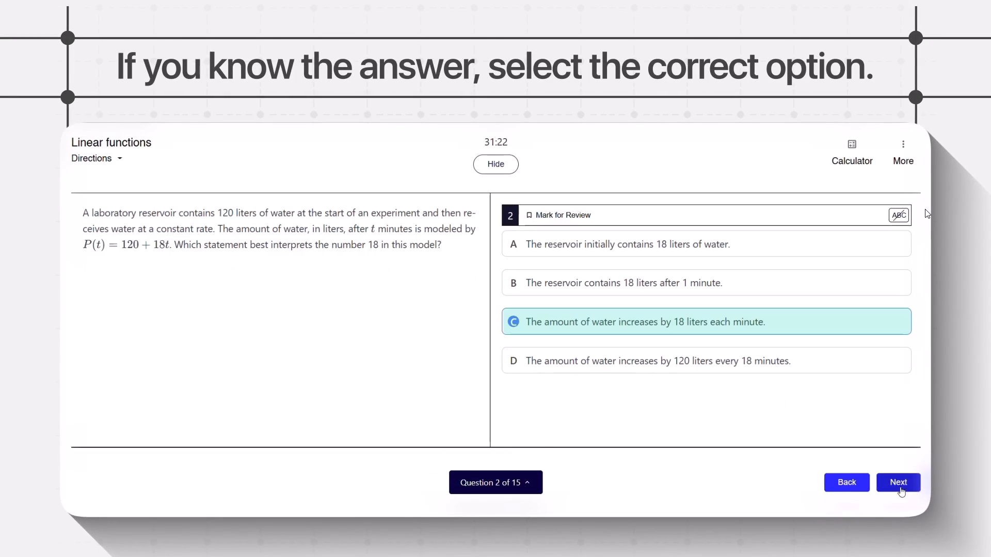
pyautogui.press('Escape')
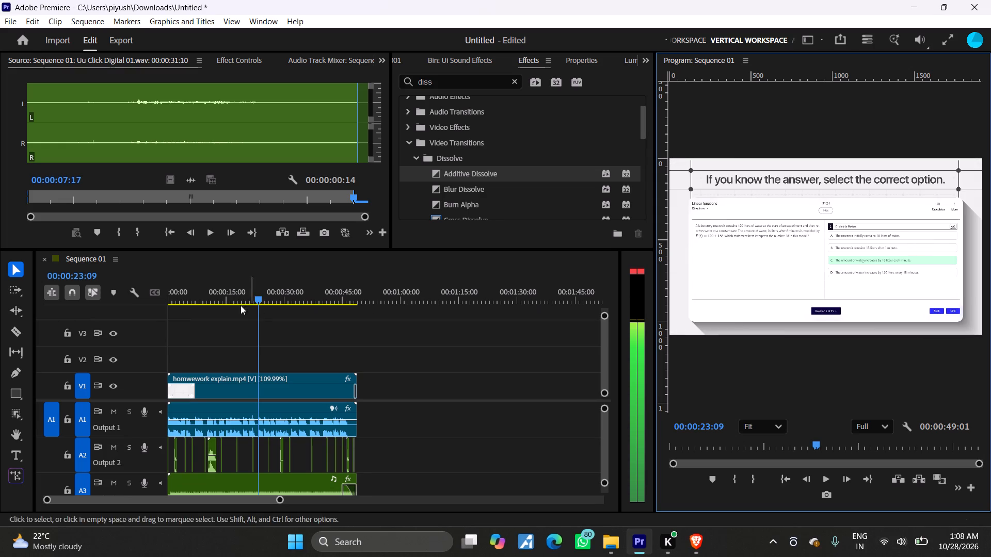
# Review the sequence full screen from 00:00:09:24 through to the end.
pyautogui.moveTo(256, 299); pyautogui.dragTo(204, 302)
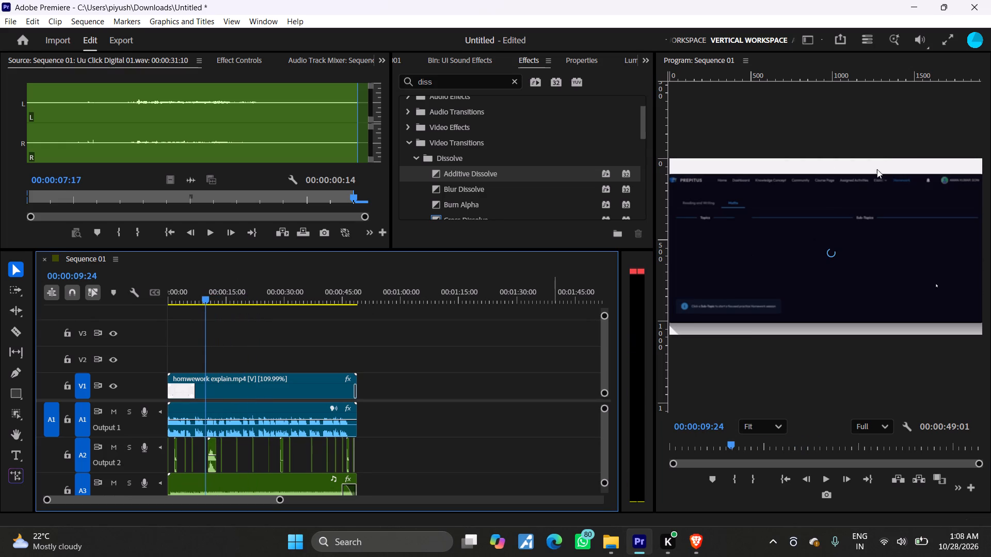
pyautogui.click(950, 44)
pyautogui.press('space')
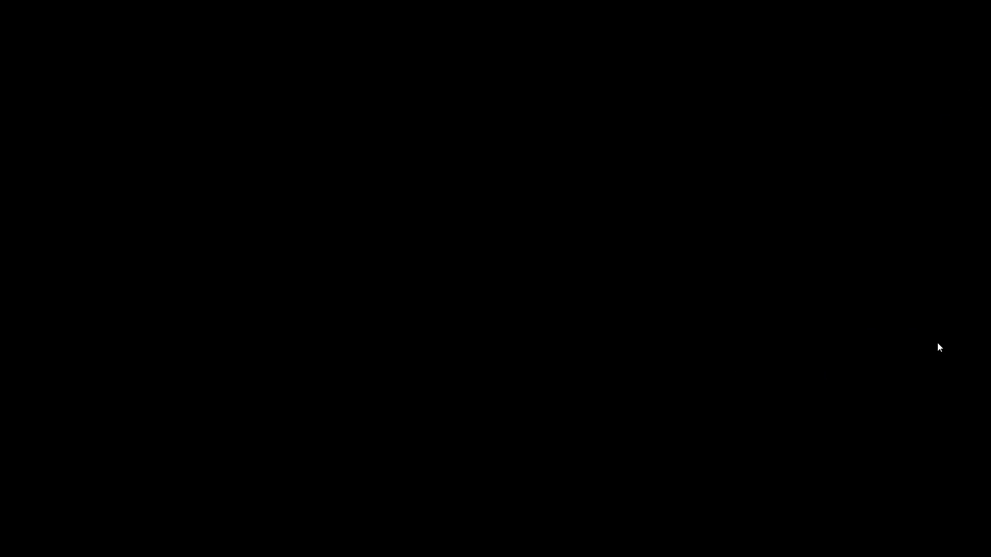
pyautogui.doubleClick(836, 233)
pyautogui.press('Escape')
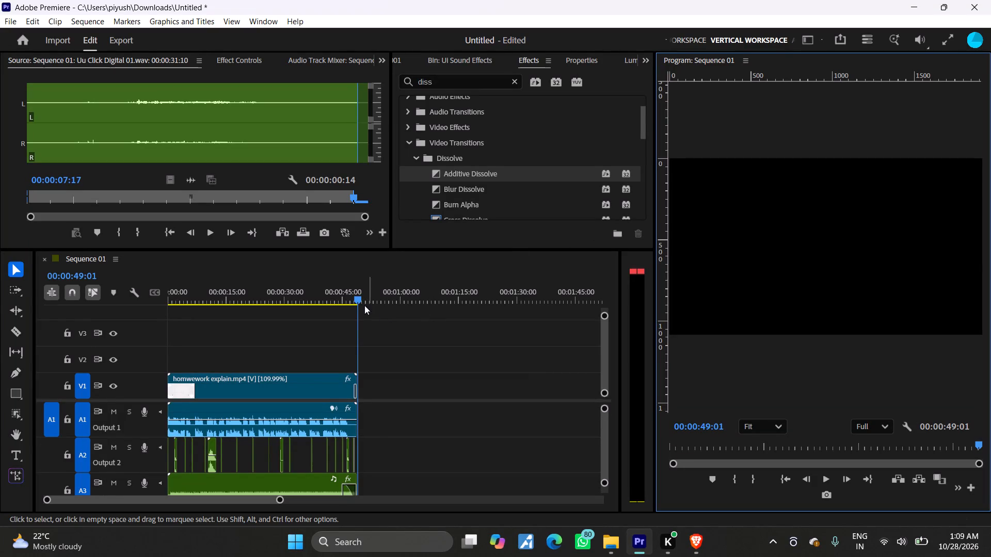
# Recheck the "Read the instructions" scene in playback from about 00:00:16.
pyautogui.moveTo(356, 301); pyautogui.dragTo(229, 332)
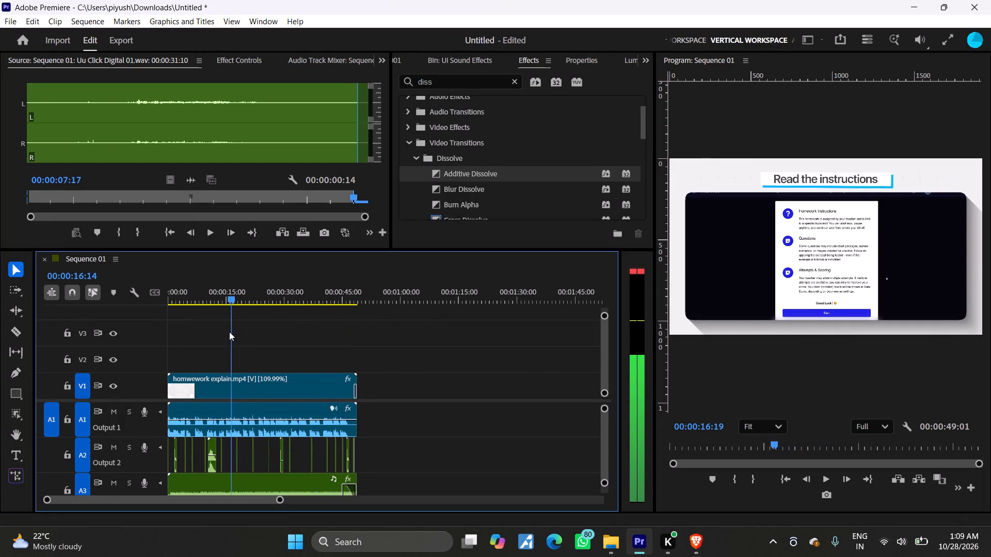
pyautogui.moveTo(229, 332); pyautogui.dragTo(228, 332)
pyautogui.press('space')
pyautogui.press('space')
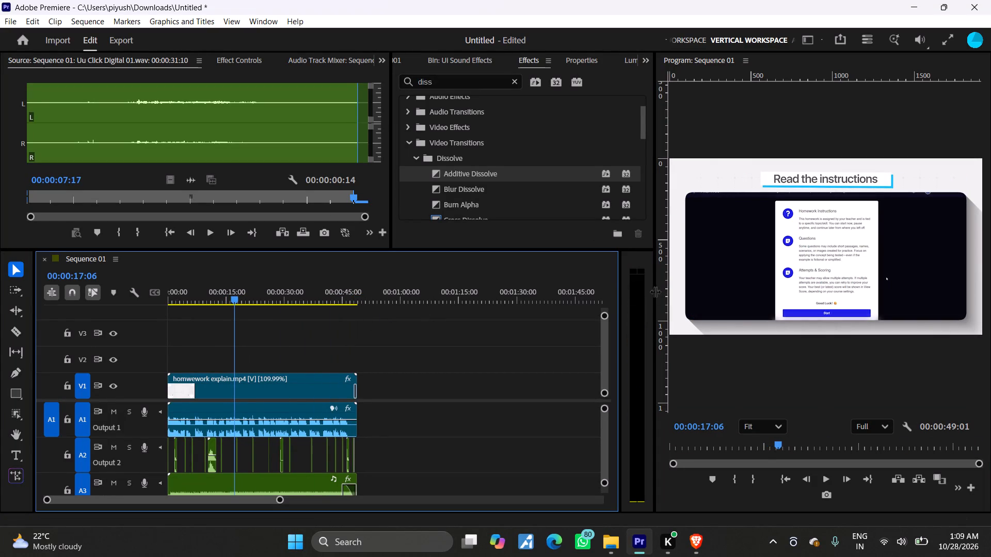
# Widen the Program monitor so the sequence preview is shown larger.
pyautogui.moveTo(654, 291); pyautogui.dragTo(574, 302)
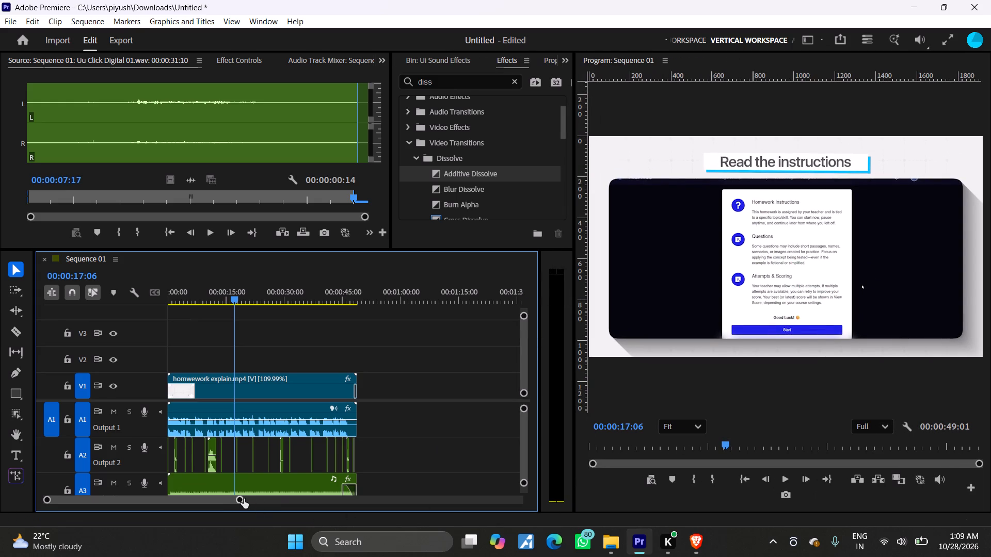
# Duplicate the click sound effect at about 00:00:22 on A2 to about 00:00:23, where the next answer is selected.
pyautogui.moveTo(242, 498); pyautogui.dragTo(188, 505)
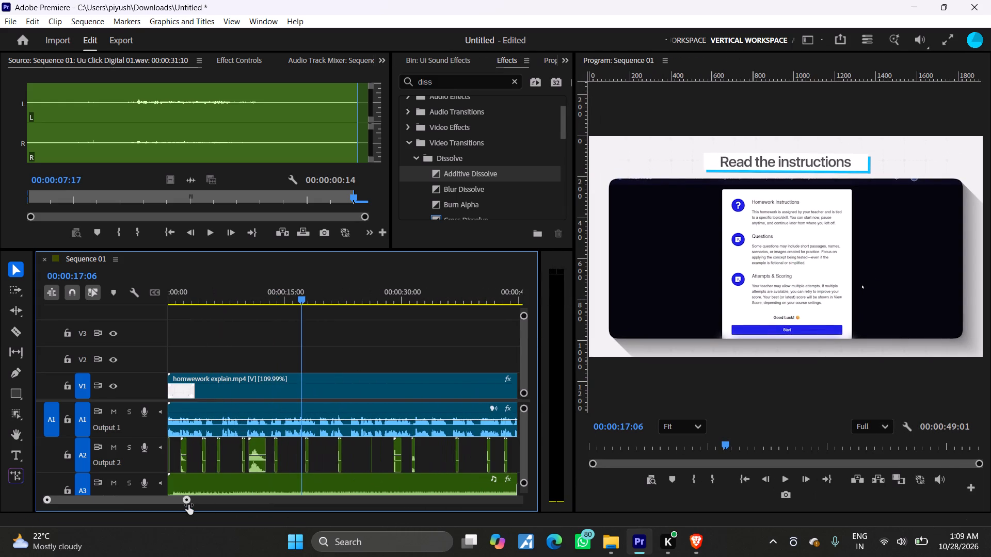
pyautogui.moveTo(188, 505); pyautogui.dragTo(198, 505)
pyautogui.press('space')
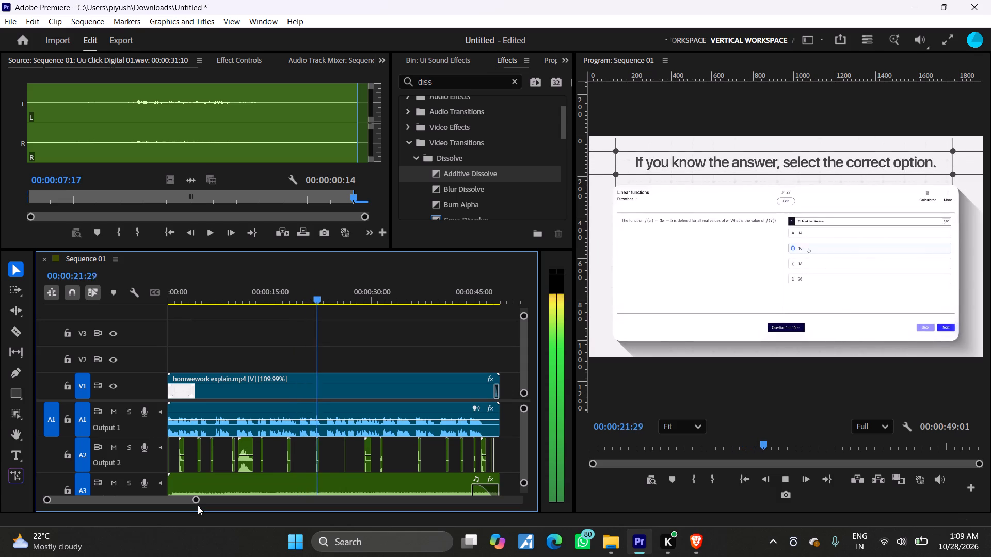
pyautogui.press('space')
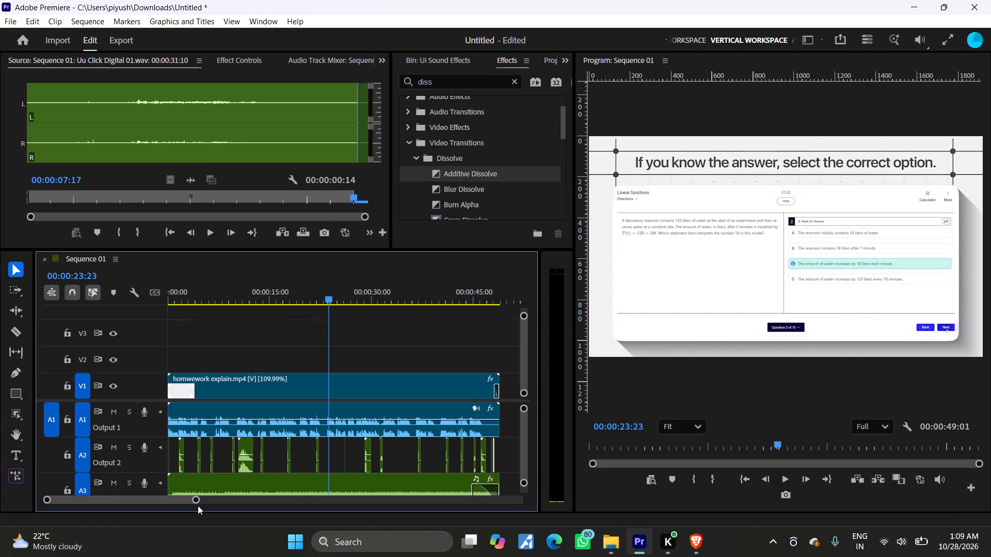
pyautogui.click(317, 450)
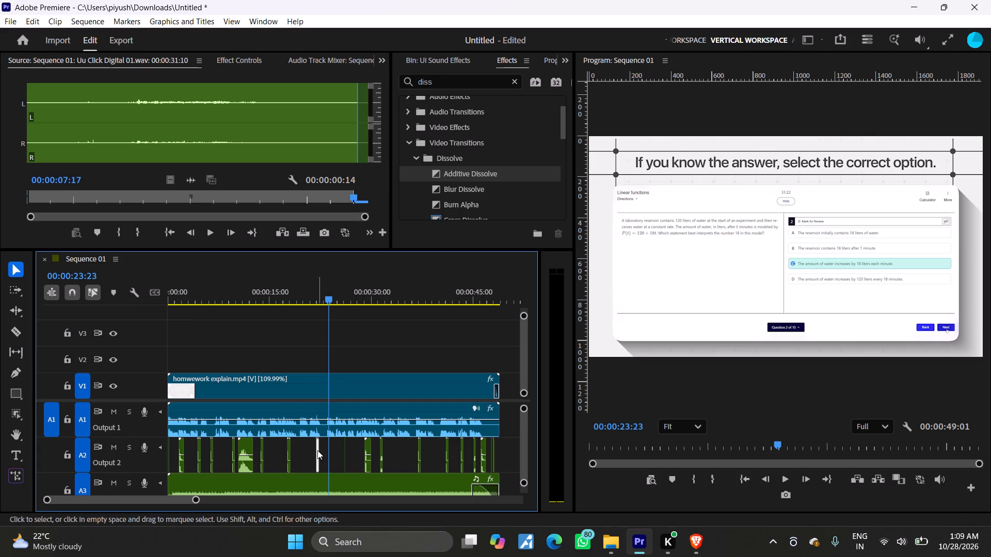
pyautogui.keyDown('alt'); pyautogui.click(317, 450); pyautogui.keyUp('alt')
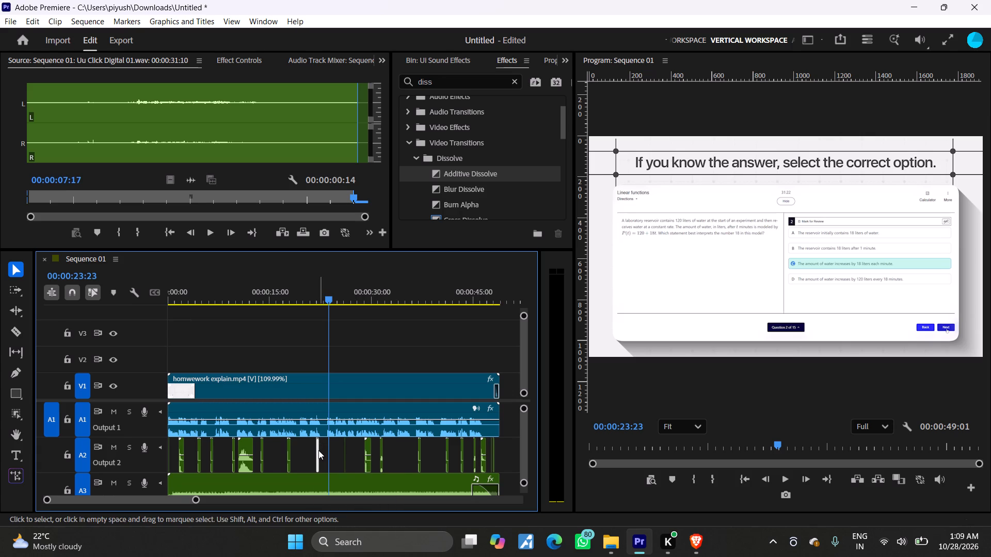
pyautogui.click(318, 450)
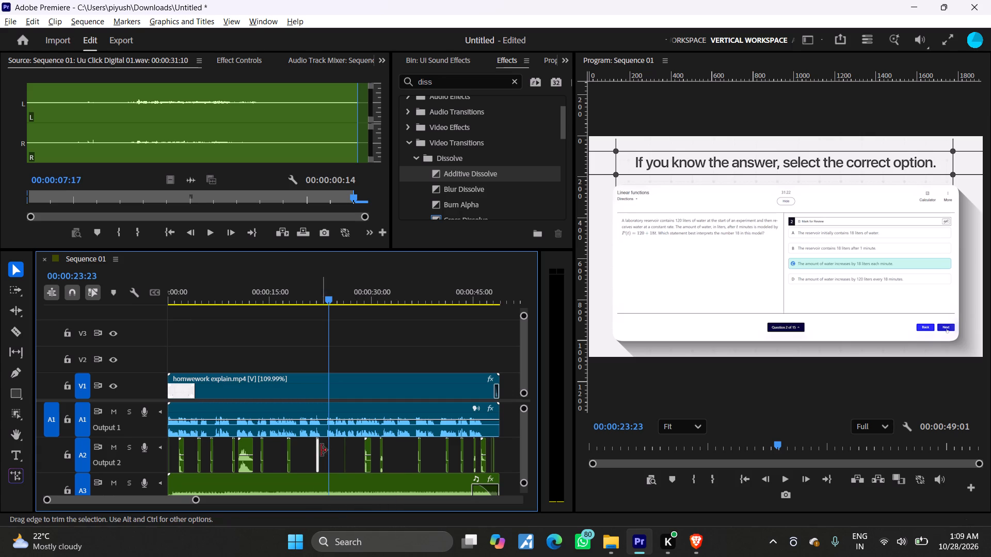
pyautogui.keyDown('alt'); pyautogui.moveTo(317, 450); pyautogui.dragTo(328, 450); pyautogui.keyUp('alt')
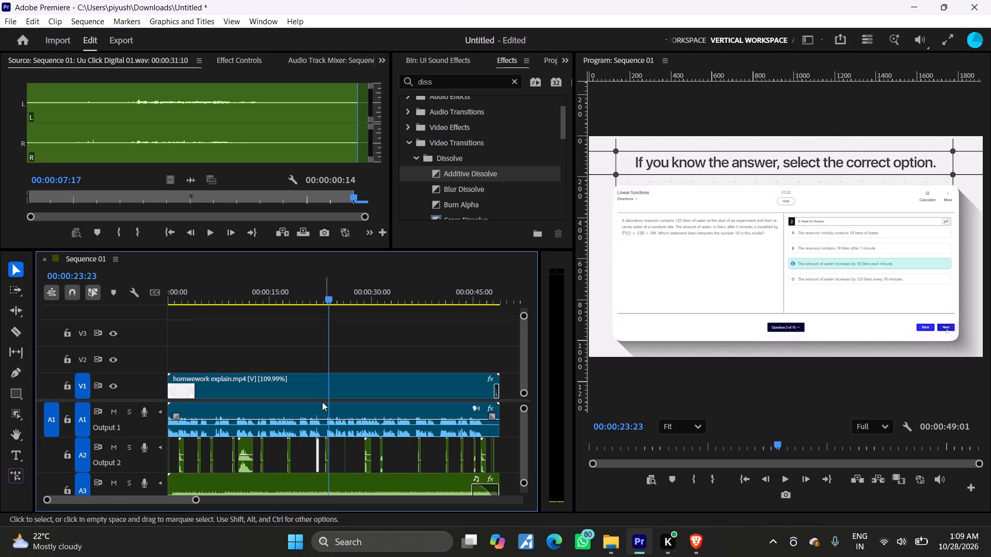
# Play from about 00:00:20, and move the A2 click sound effect at about 00:00:37 back to about 00:00:33.
pyautogui.moveTo(327, 300); pyautogui.dragTo(308, 302)
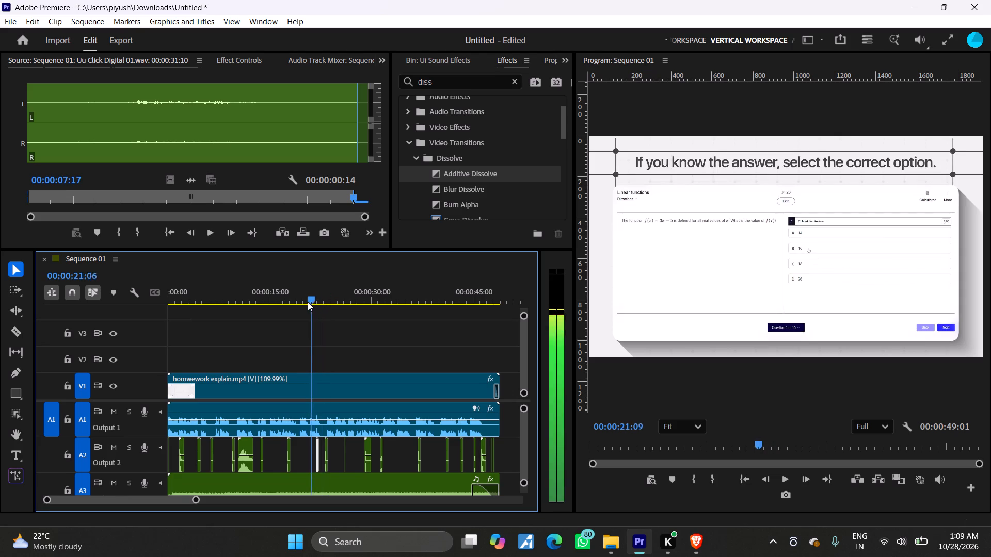
pyautogui.moveTo(308, 302); pyautogui.dragTo(302, 302)
pyautogui.press('space')
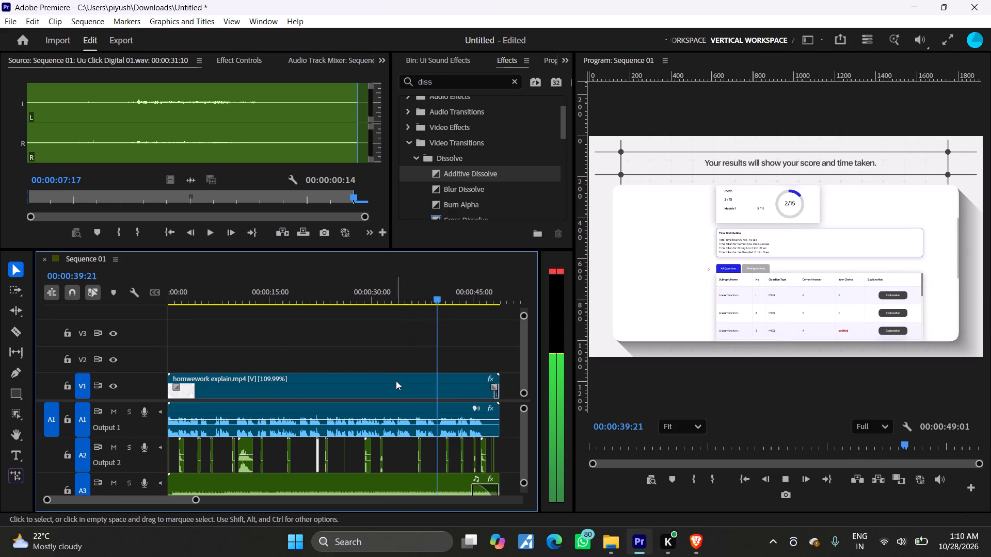
pyautogui.click(787, 477)
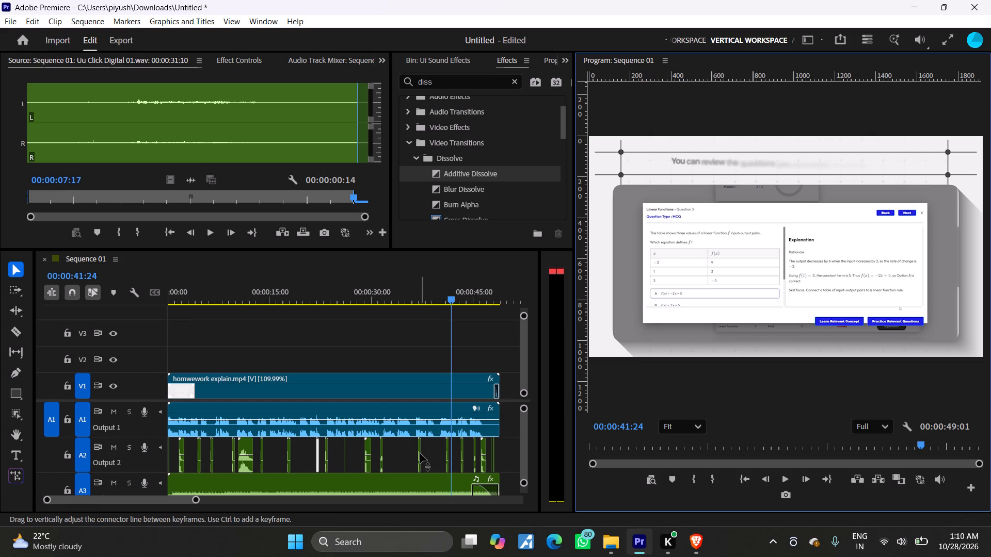
pyautogui.moveTo(420, 453); pyautogui.dragTo(396, 453)
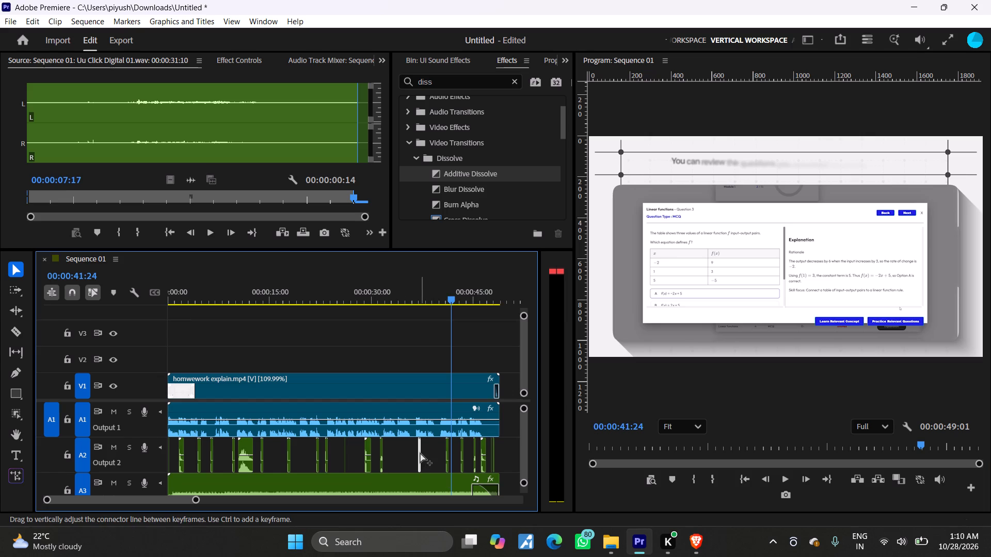
pyautogui.hotkey('ctrl', 'z')
pyautogui.moveTo(419, 445); pyautogui.dragTo(405, 444)
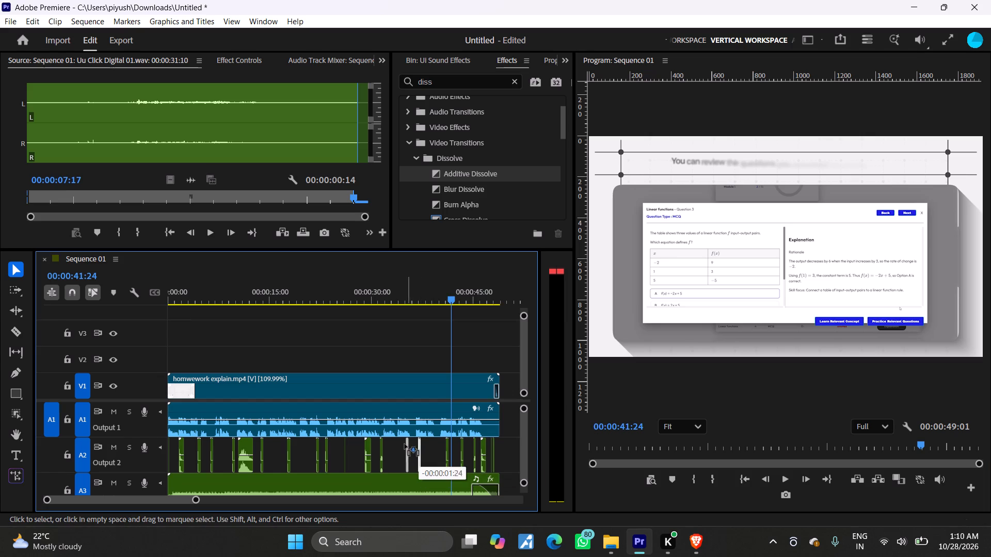
pyautogui.moveTo(405, 444); pyautogui.dragTo(393, 444)
# Check the sound timing in playback from about 00:00:31, through the homework submission and results scenes, to the closing logo.
pyautogui.moveTo(442, 301); pyautogui.dragTo(426, 302)
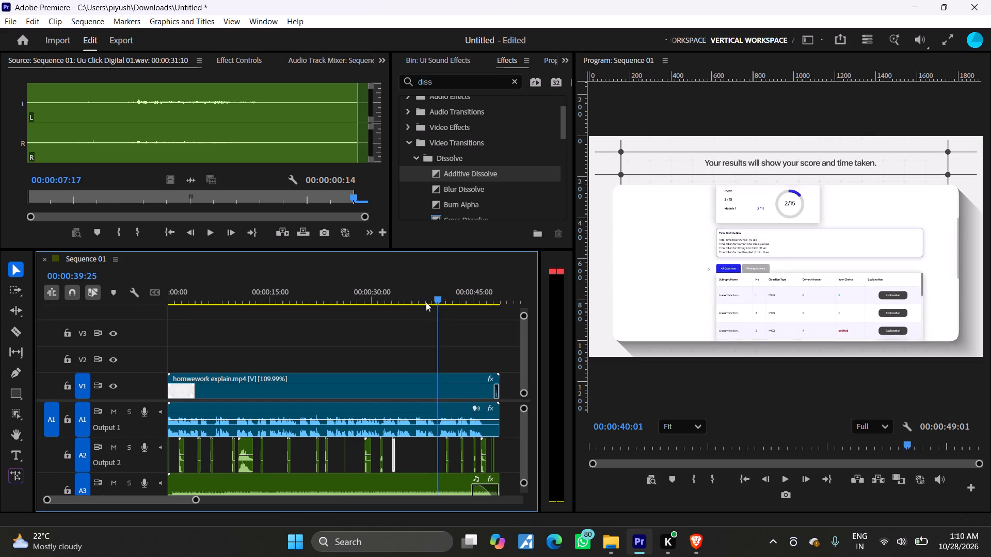
pyautogui.moveTo(426, 302); pyautogui.dragTo(379, 313)
pyautogui.press('space')
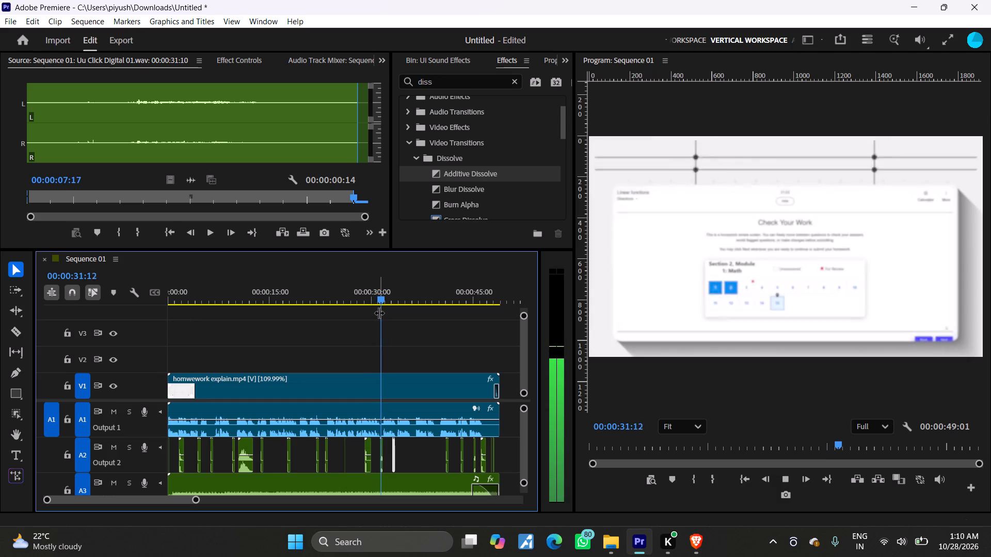
pyautogui.press('space')
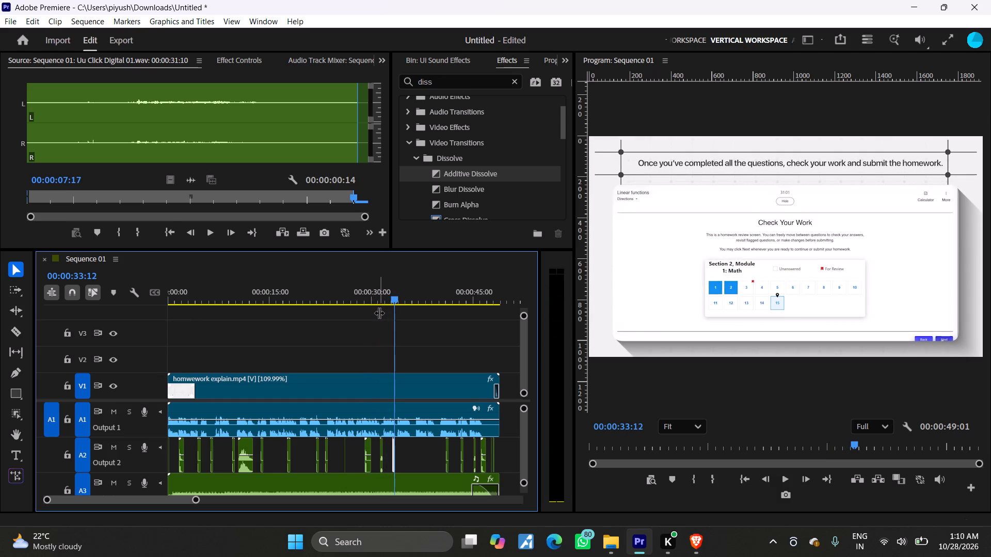
pyautogui.press('space')
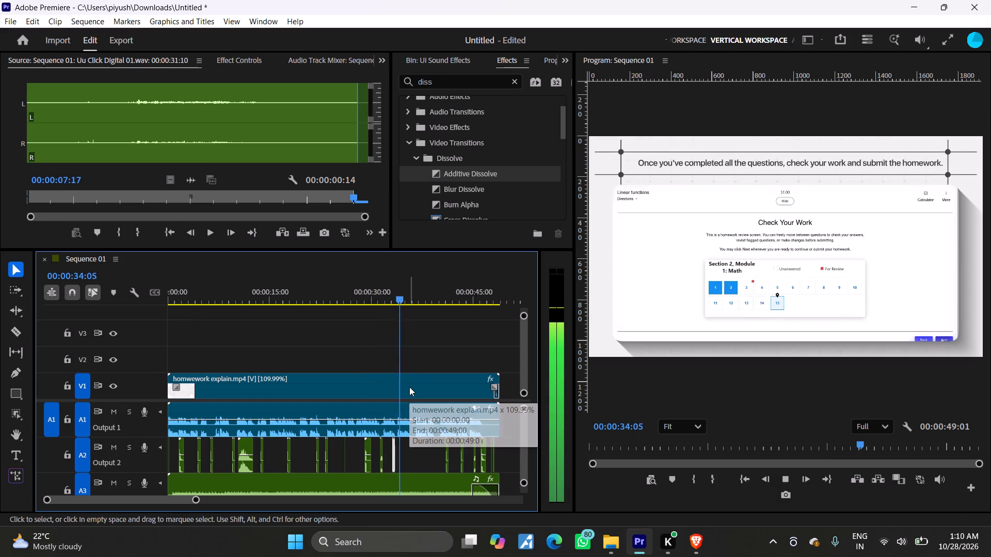
pyautogui.press('space')
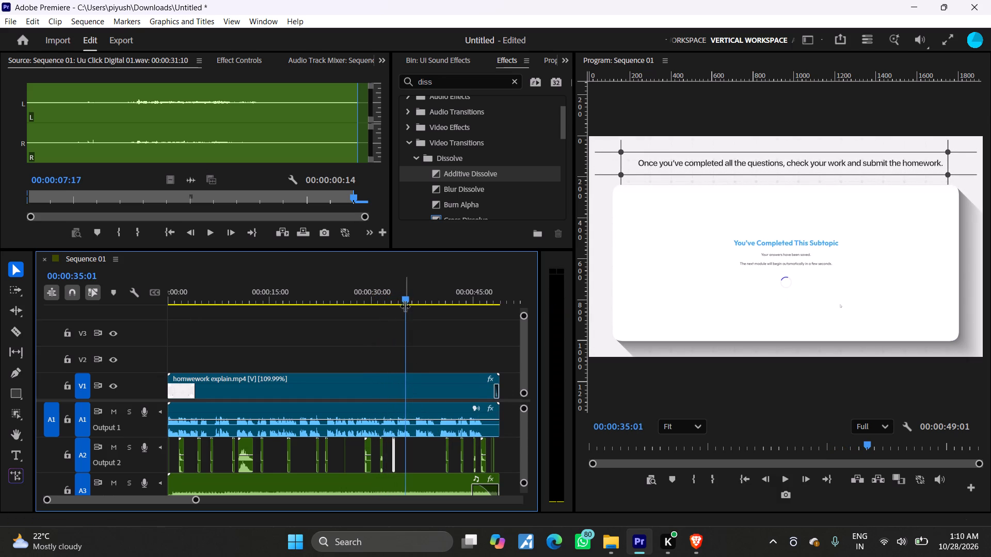
pyautogui.moveTo(404, 300); pyautogui.dragTo(380, 302)
pyautogui.press('space')
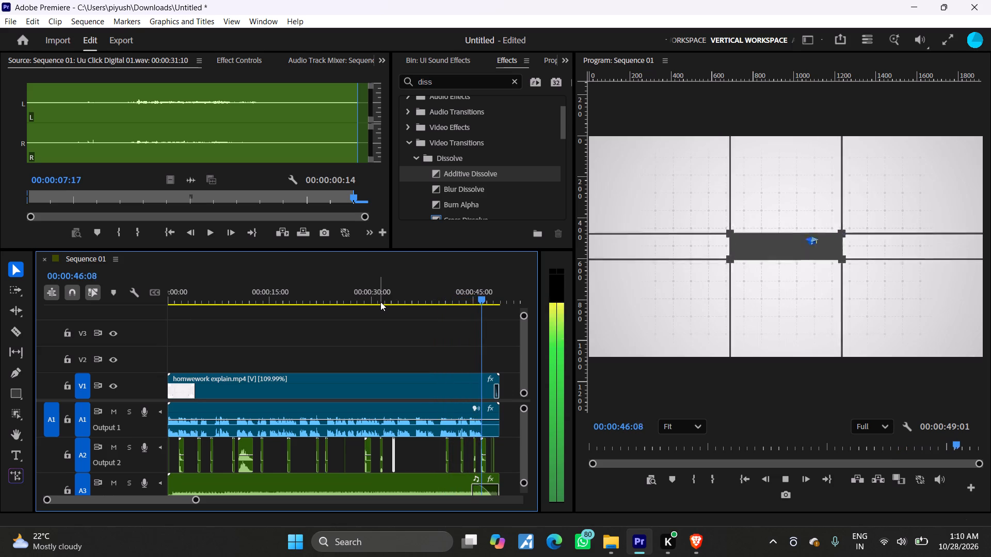
pyautogui.press('space')
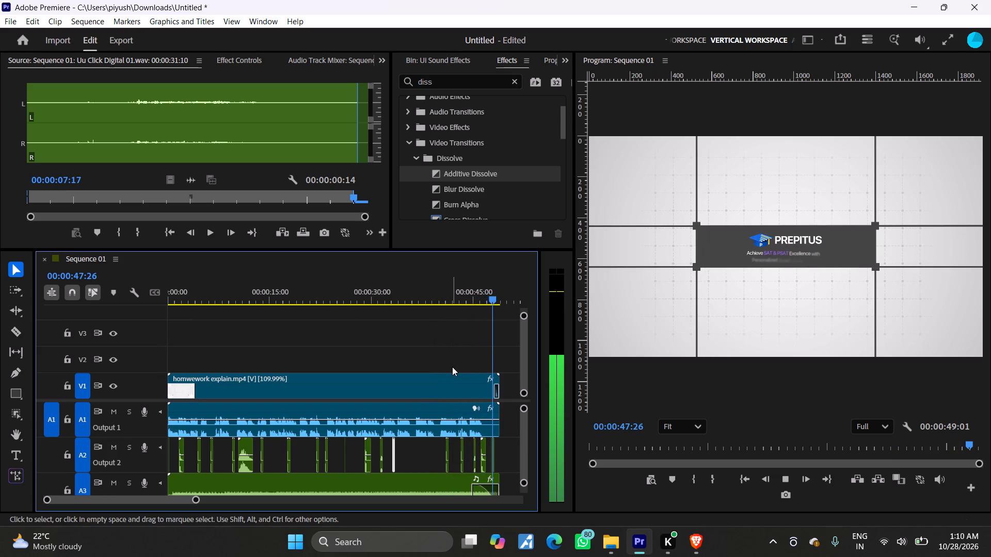
# Replay the Explanation scene and its transition into the closing logo several times to check the A2 sound effects.
pyautogui.moveTo(493, 293); pyautogui.dragTo(478, 294)
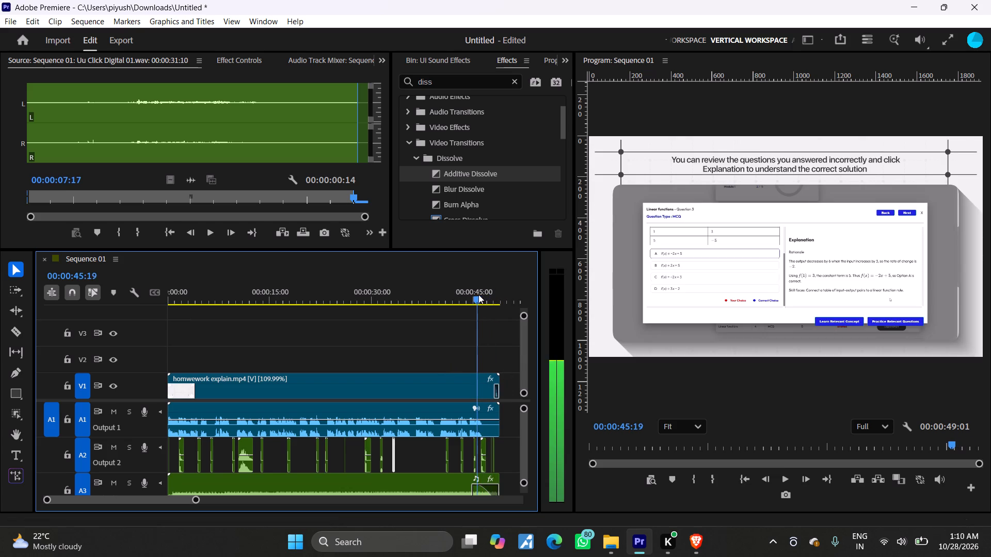
pyautogui.moveTo(478, 294); pyautogui.dragTo(467, 297)
pyautogui.press('space')
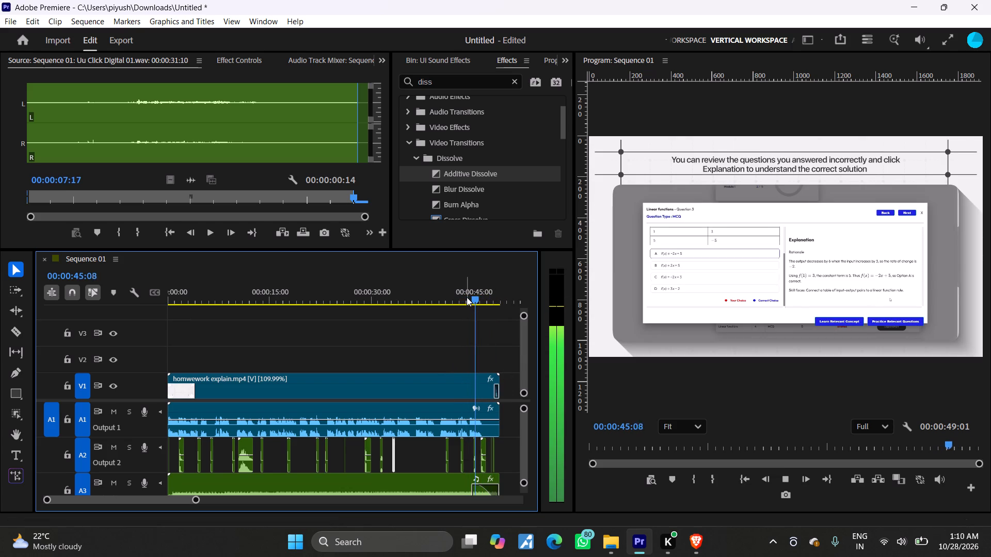
pyautogui.press('space')
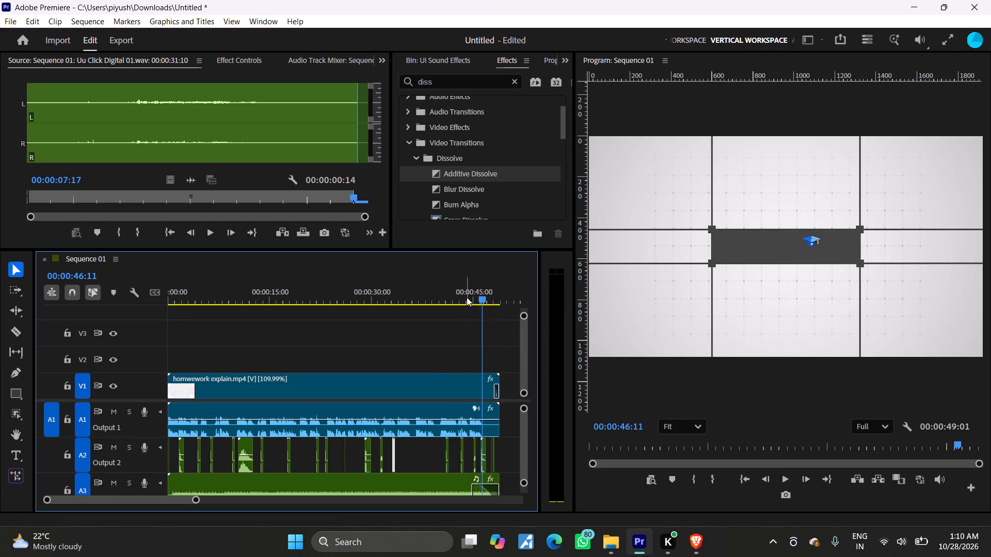
pyautogui.moveTo(478, 297); pyautogui.dragTo(467, 297)
pyautogui.press('space')
pyautogui.press('space')
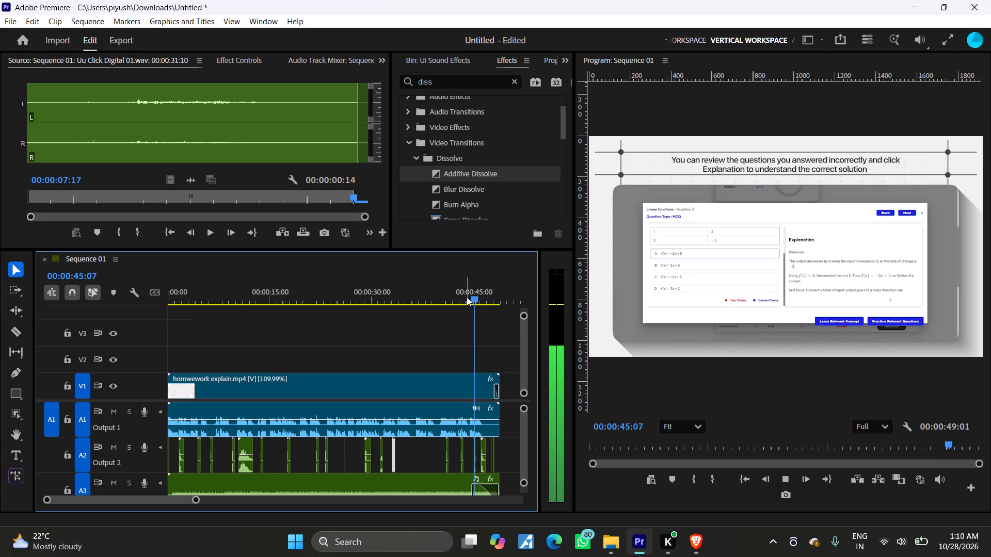
pyautogui.press('space')
pyautogui.press('space')
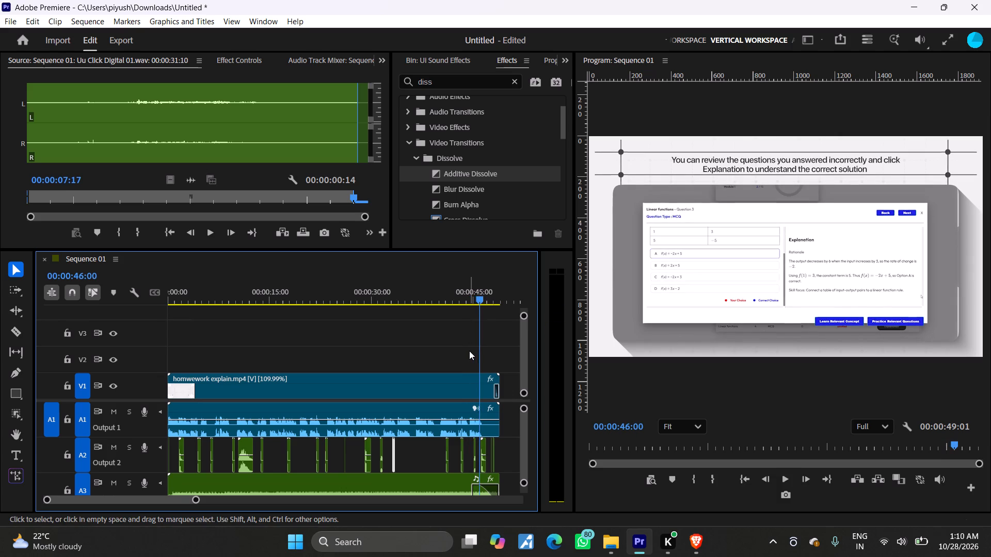
pyautogui.moveTo(475, 296); pyautogui.dragTo(461, 296)
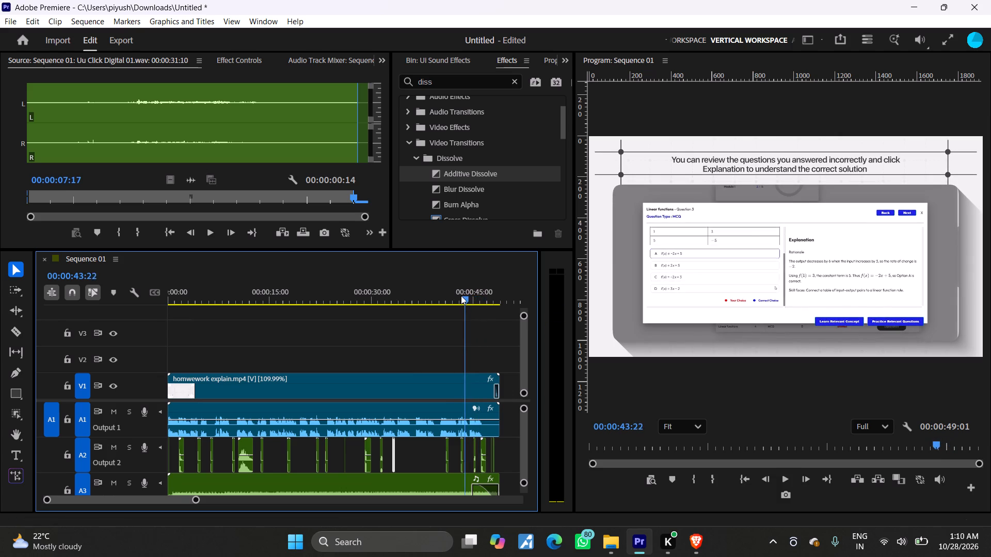
pyautogui.moveTo(461, 296); pyautogui.dragTo(449, 300)
pyautogui.press('space')
pyautogui.press('space')
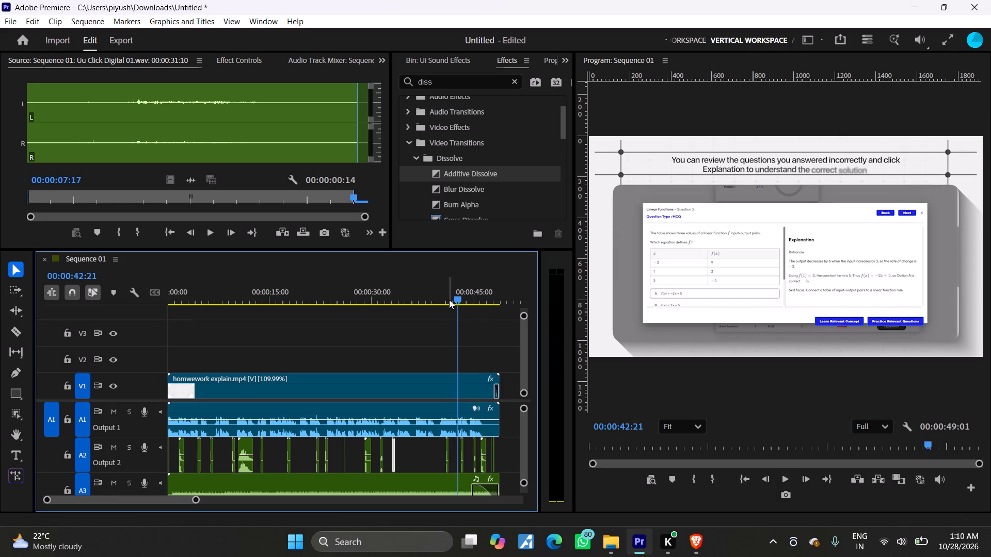
pyautogui.moveTo(454, 298); pyautogui.dragTo(434, 302)
pyautogui.press('space')
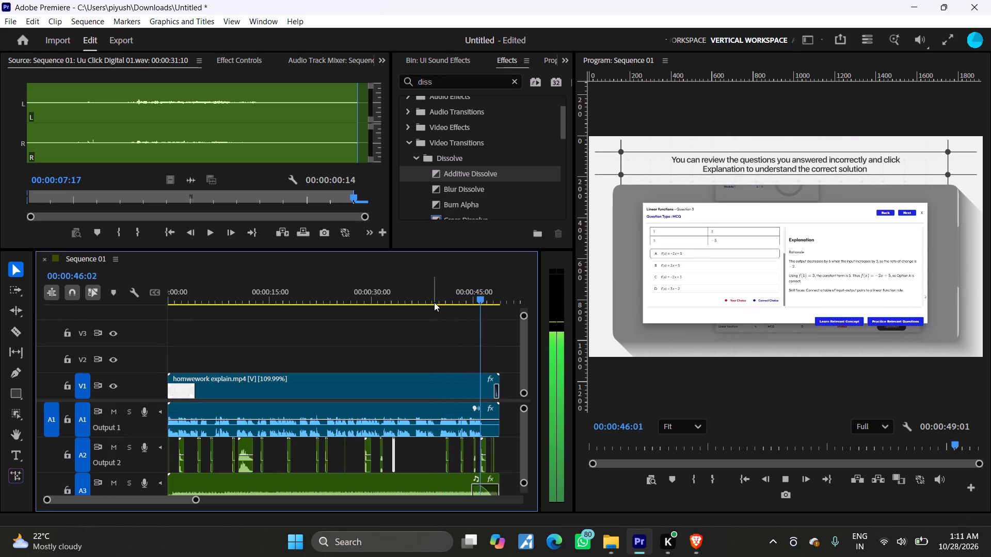
pyautogui.press('space')
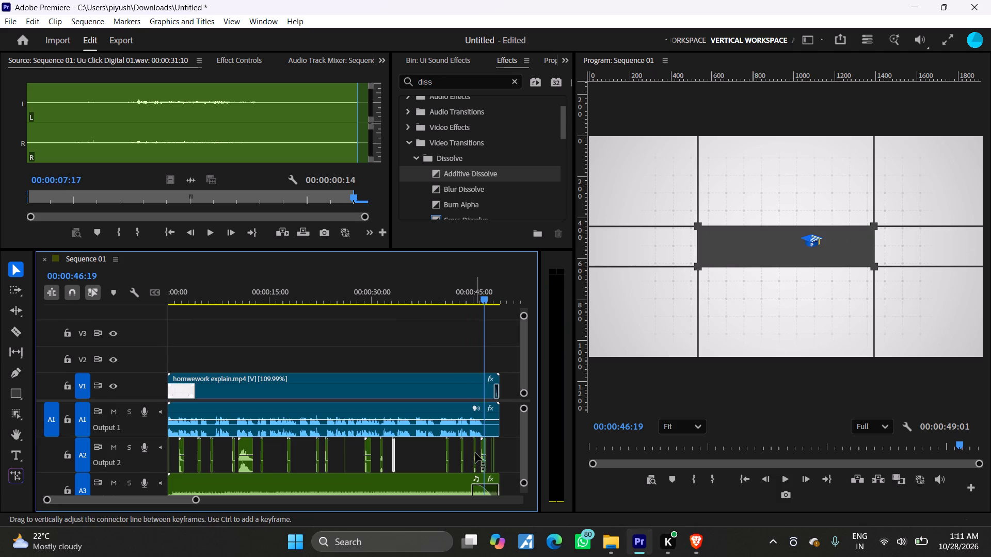
# Delete the A2 click sound effect at about 00:00:45, just before the closing logo, and play the ending to check it.
pyautogui.click(475, 453)
pyautogui.press('Delete')
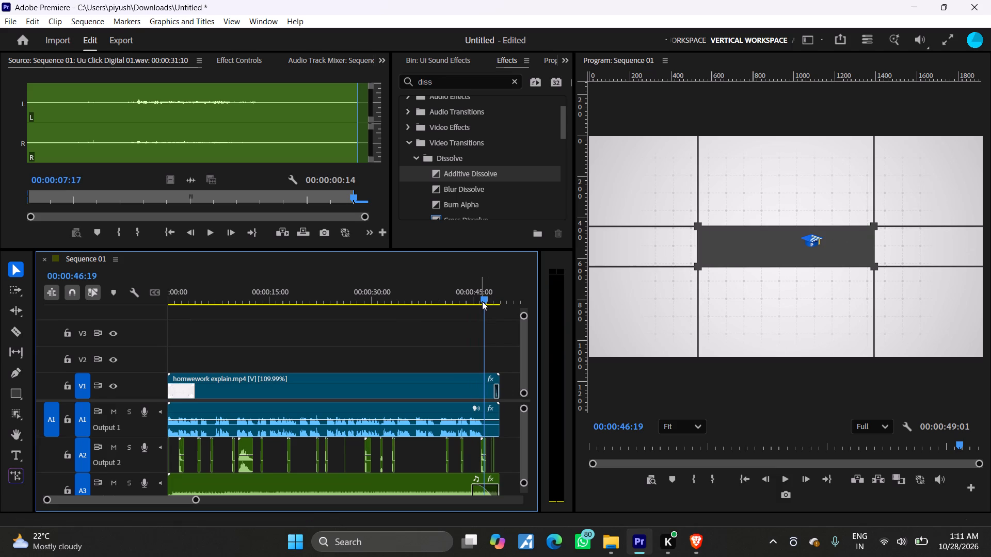
pyautogui.moveTo(482, 301); pyautogui.dragTo(477, 301)
pyautogui.press('space')
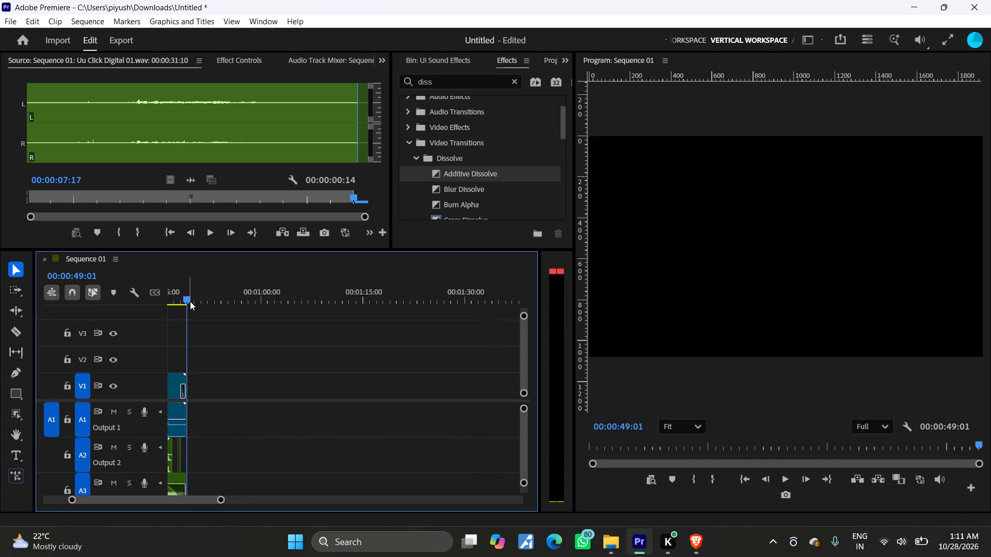
# Review Sequence 01 full screen from 00:00:00:00.
pyautogui.moveTo(185, 297); pyautogui.dragTo(105, 298)
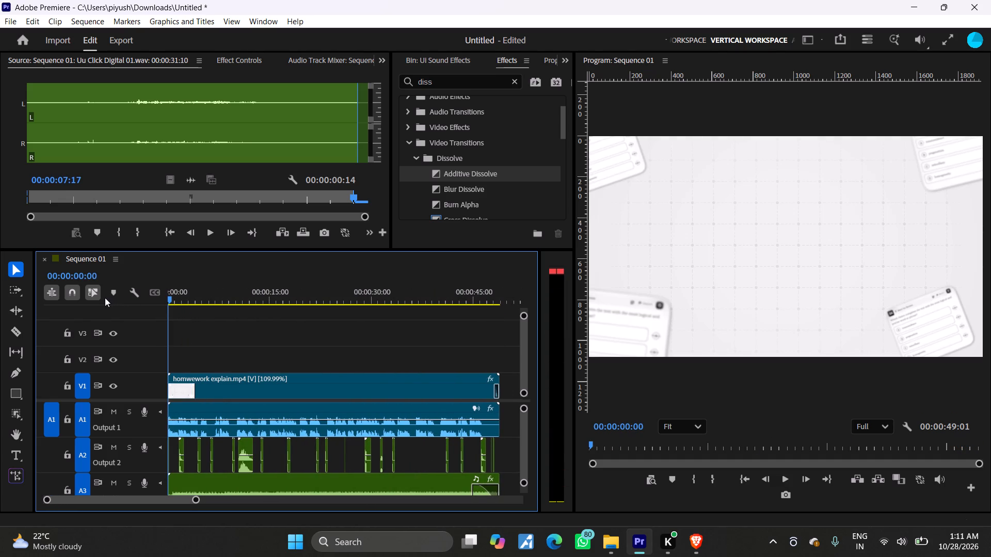
pyautogui.click(940, 42)
pyautogui.press('space')
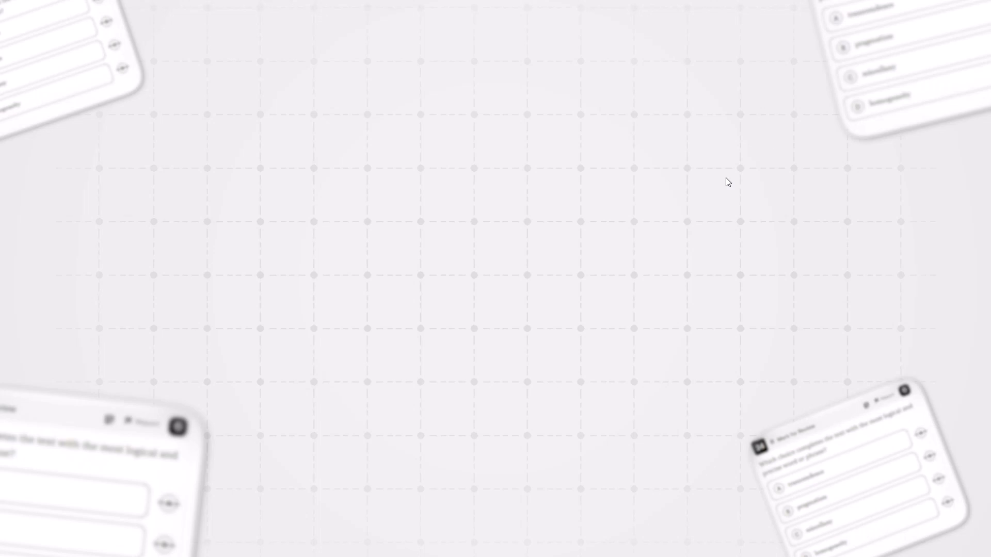
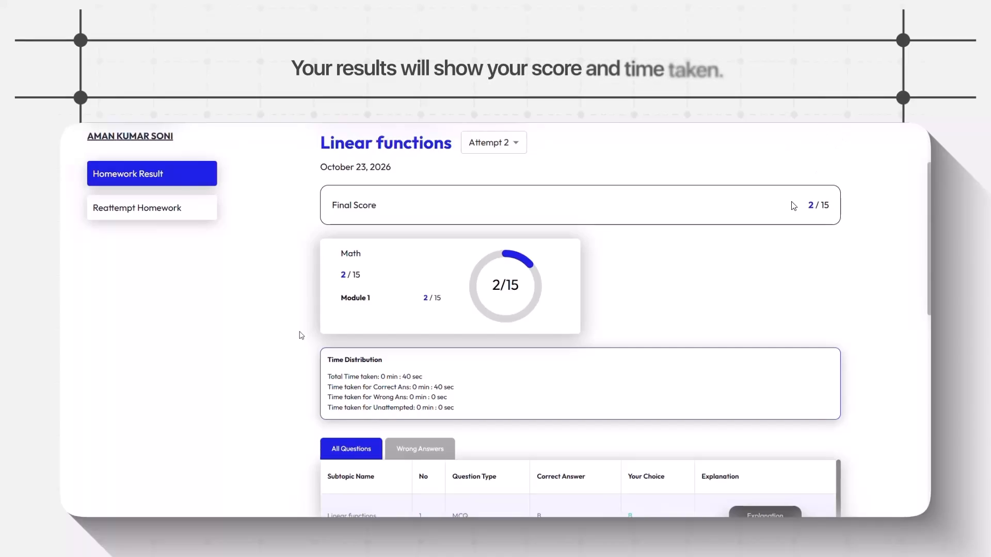
# Leave the full-screen review of Sequence 01 and return to the editing workspace.
pyautogui.doubleClick(791, 201)
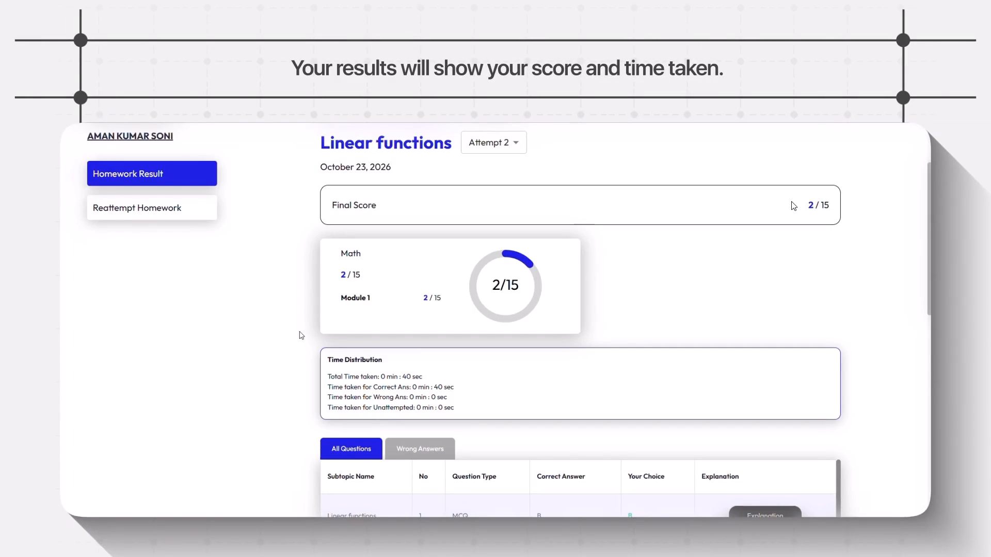
pyautogui.press('Escape')
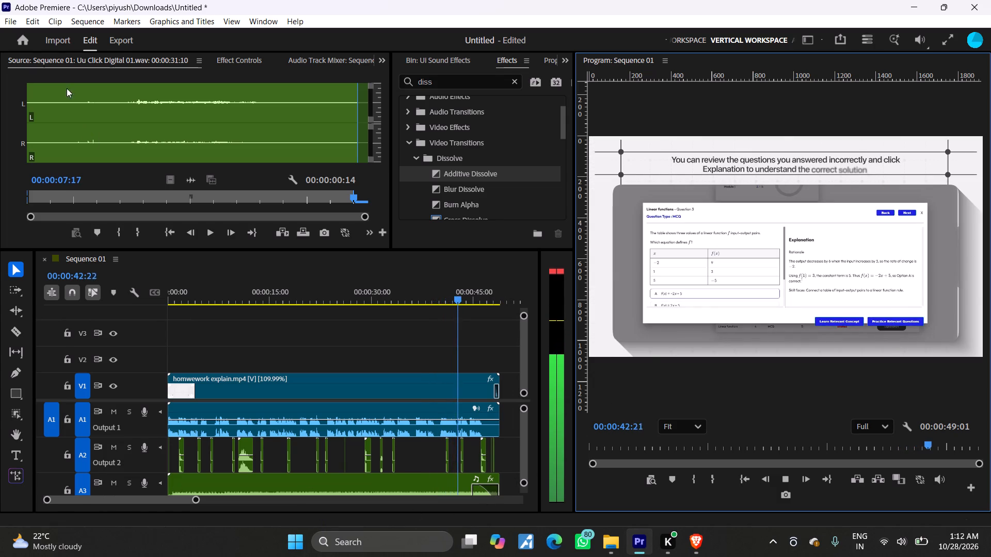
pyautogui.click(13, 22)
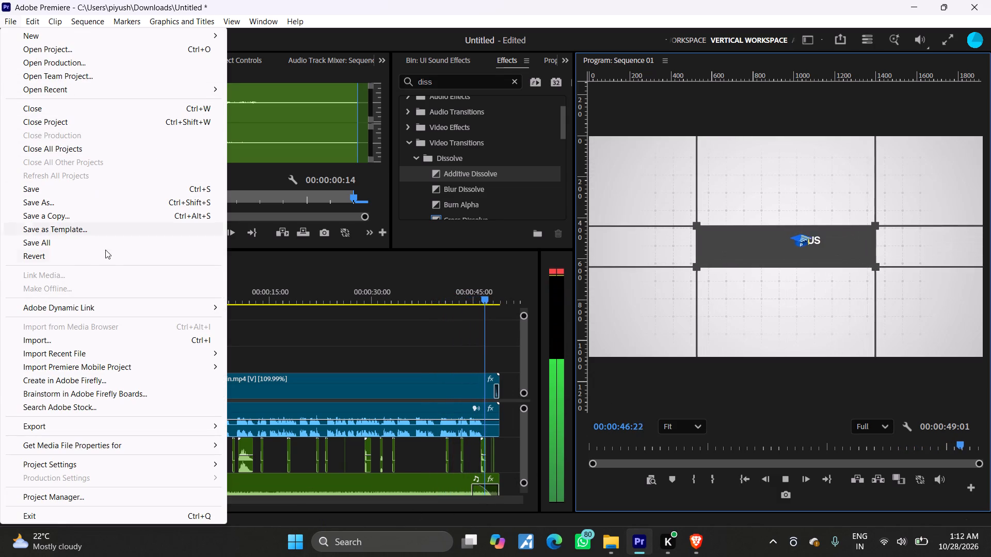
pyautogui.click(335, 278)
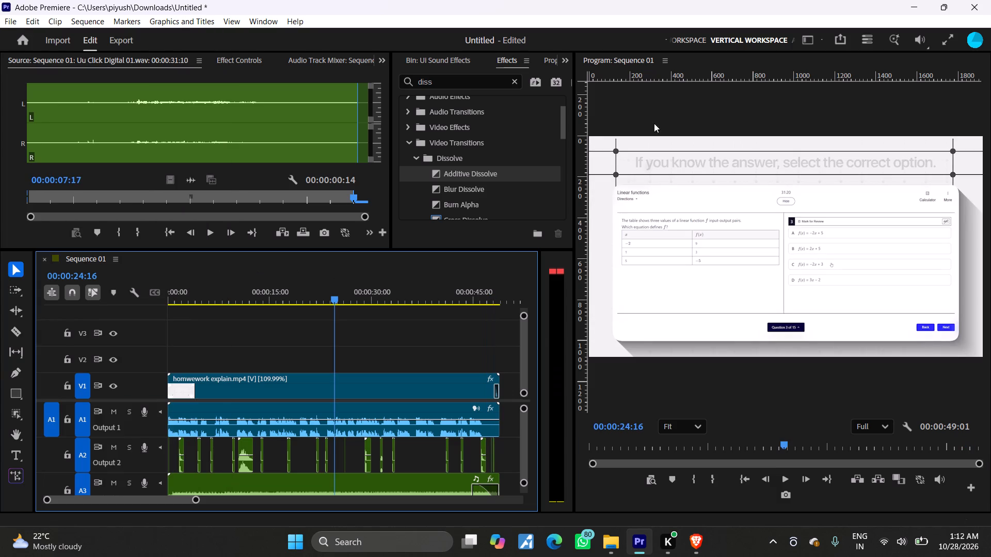
# Quick Export Sequence 01 as Sequence 01_79.mp4 with the Match Source - Adaptive High Bitrate preset.
pyautogui.click(845, 42)
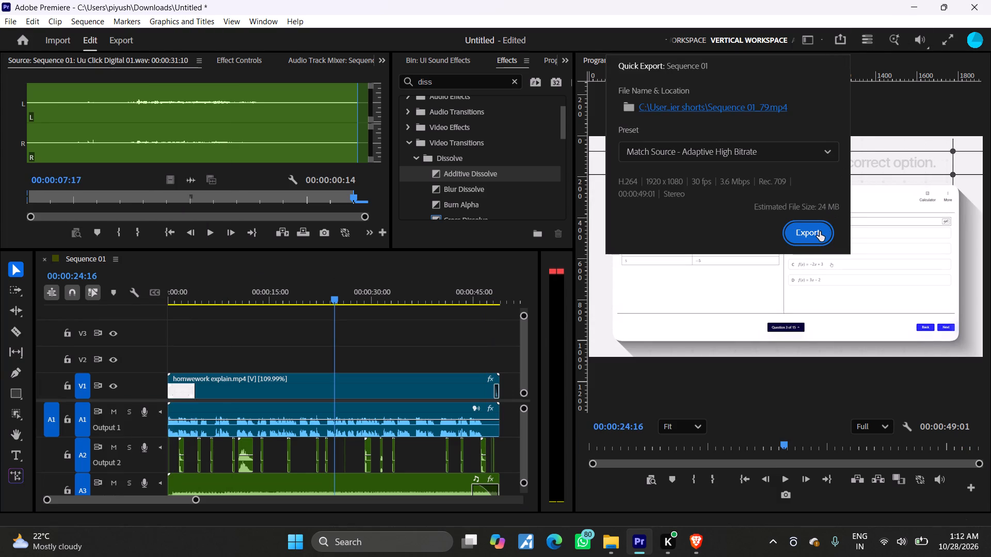
pyautogui.click(820, 232)
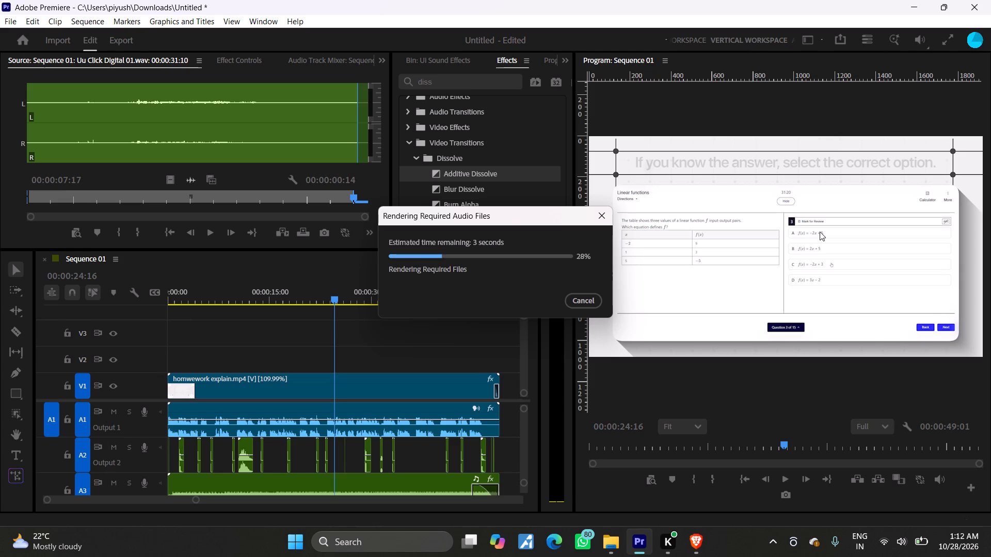